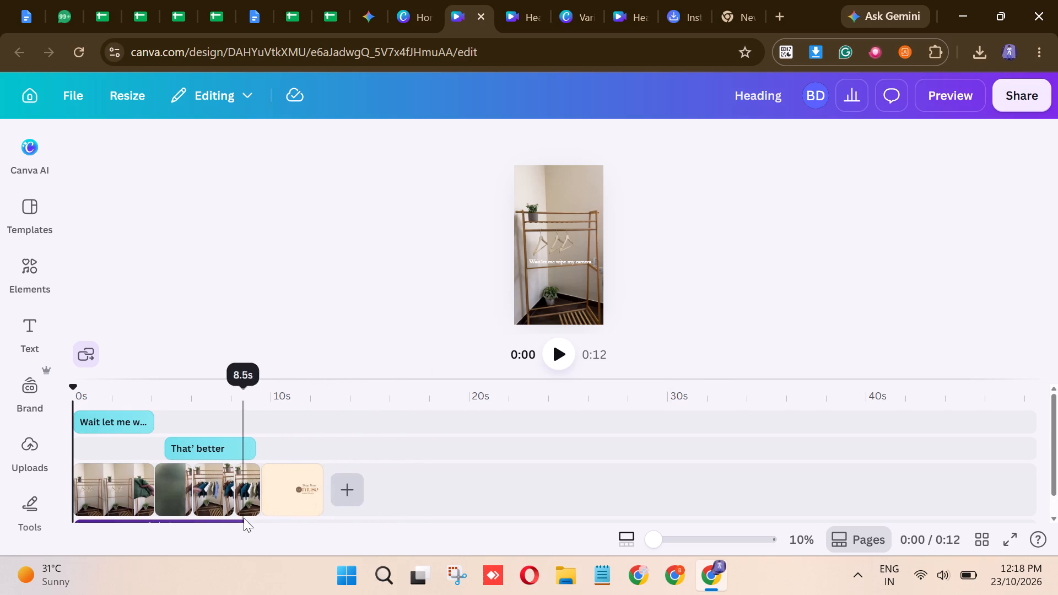
Set the playback speed of the third clip, beneath the "That' better" caption, to 0.75 and preview the result.
left_click(215, 486)
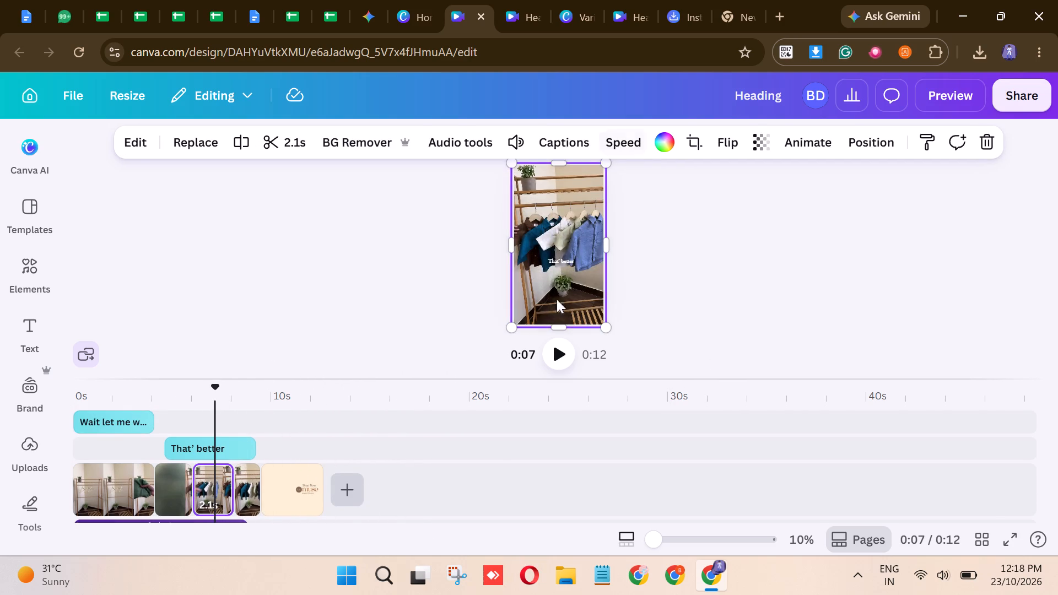
scroll(406, 440, "up", 3)
scroll(283, 316, "up", 2)
left_click(629, 149)
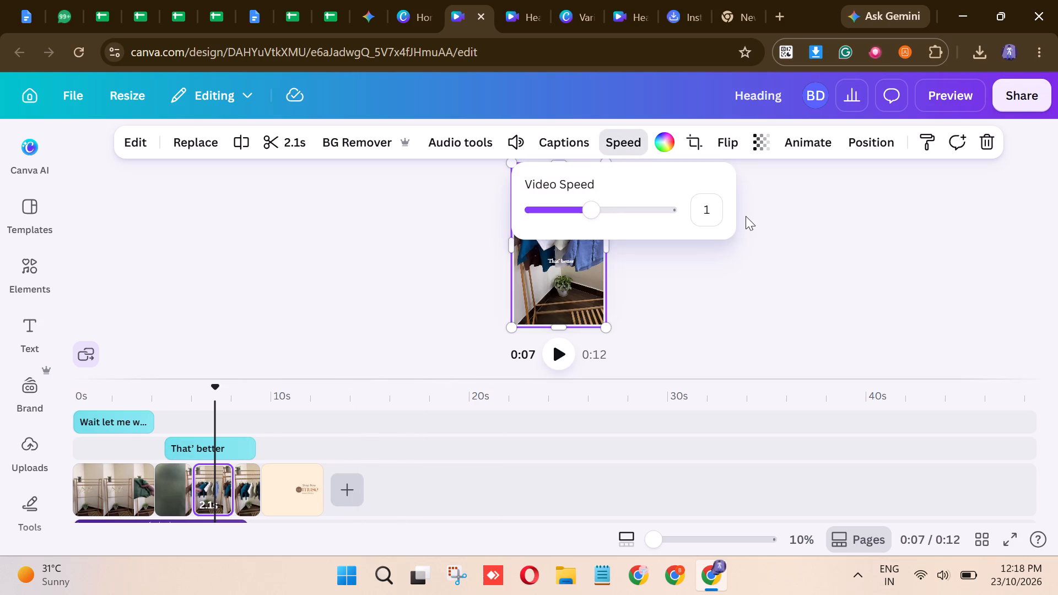
scroll(290, 511, "down", 5)
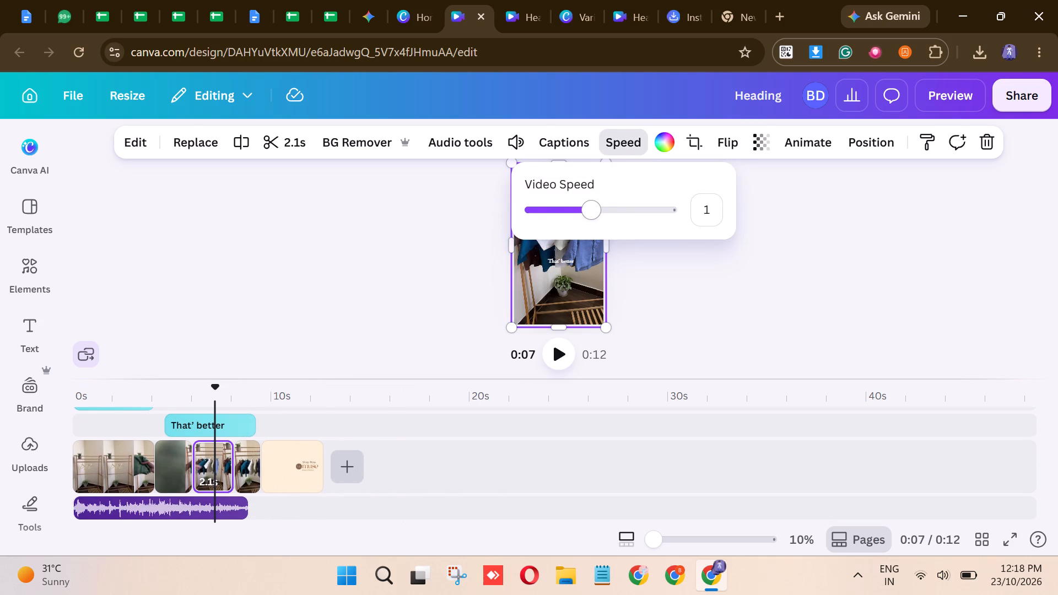
left_click_drag(591, 218, 606, 218)
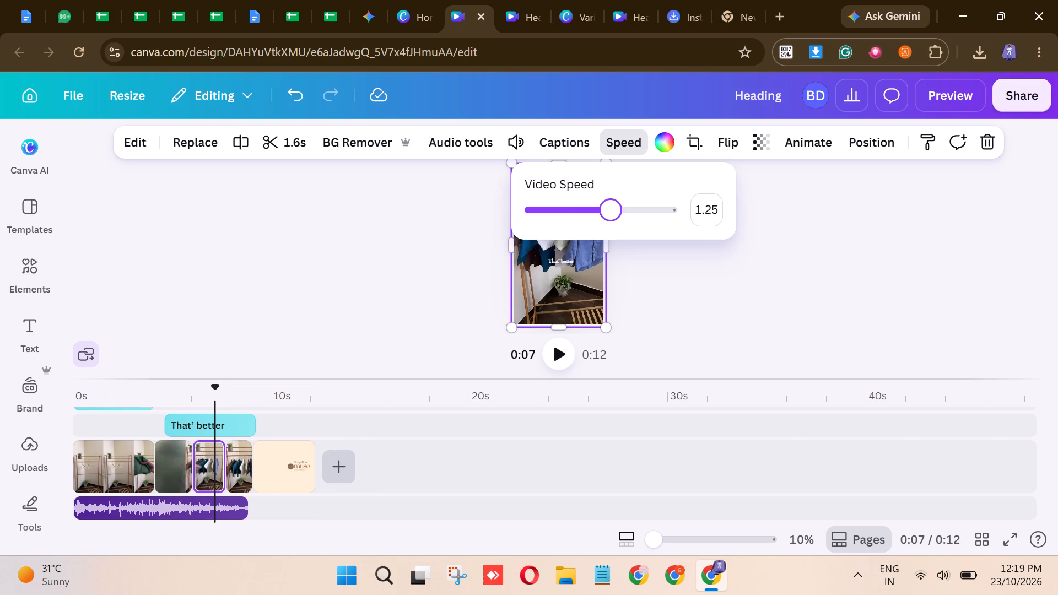
left_click_drag(606, 218, 623, 215)
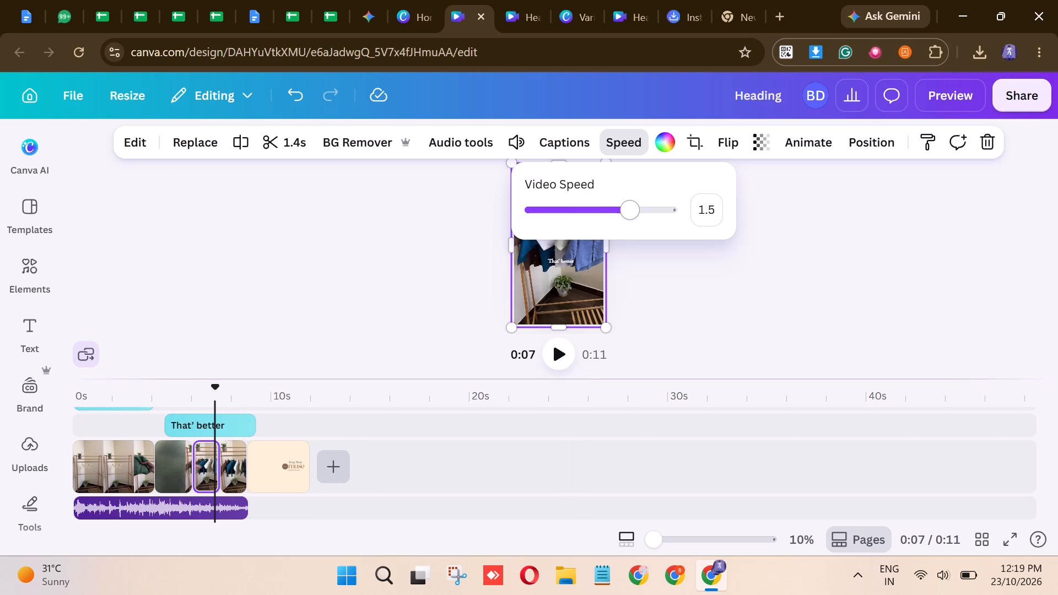
left_click_drag(643, 212, 671, 214)
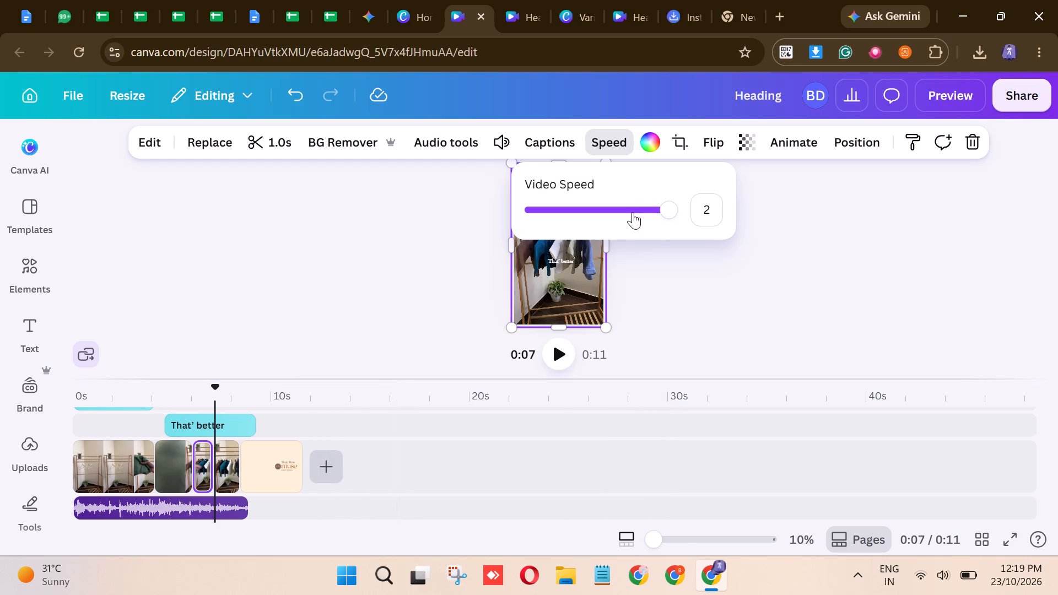
left_click_drag(671, 209, 620, 217)
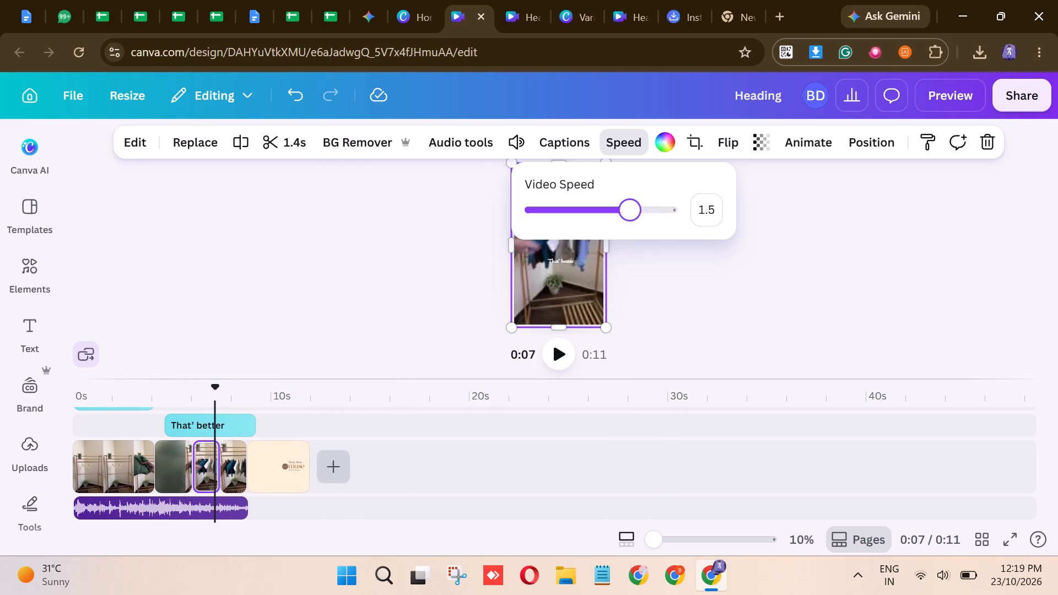
left_click_drag(620, 217, 576, 209)
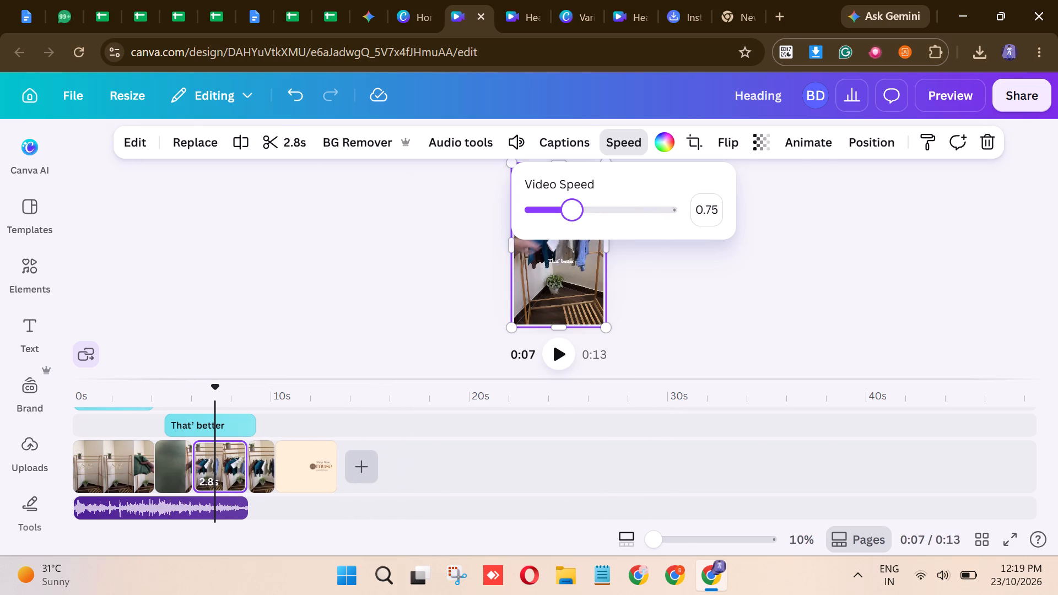
left_click_drag(576, 209, 573, 218)
left_click_drag(573, 218, 567, 217)
left_click_drag(213, 393, 197, 396)
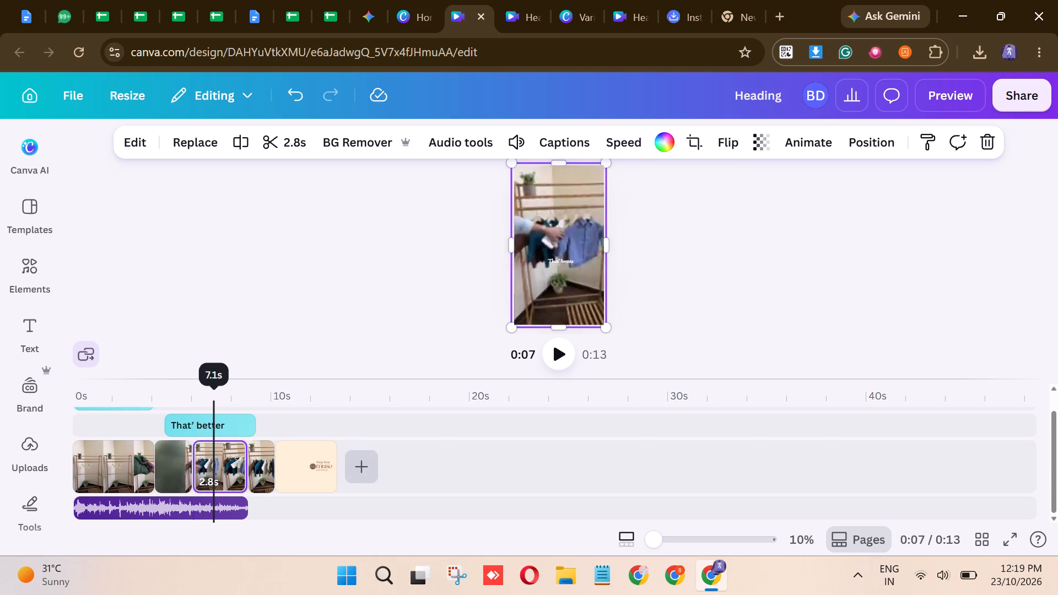
left_click_drag(197, 396, 122, 394)
left_click(553, 349)
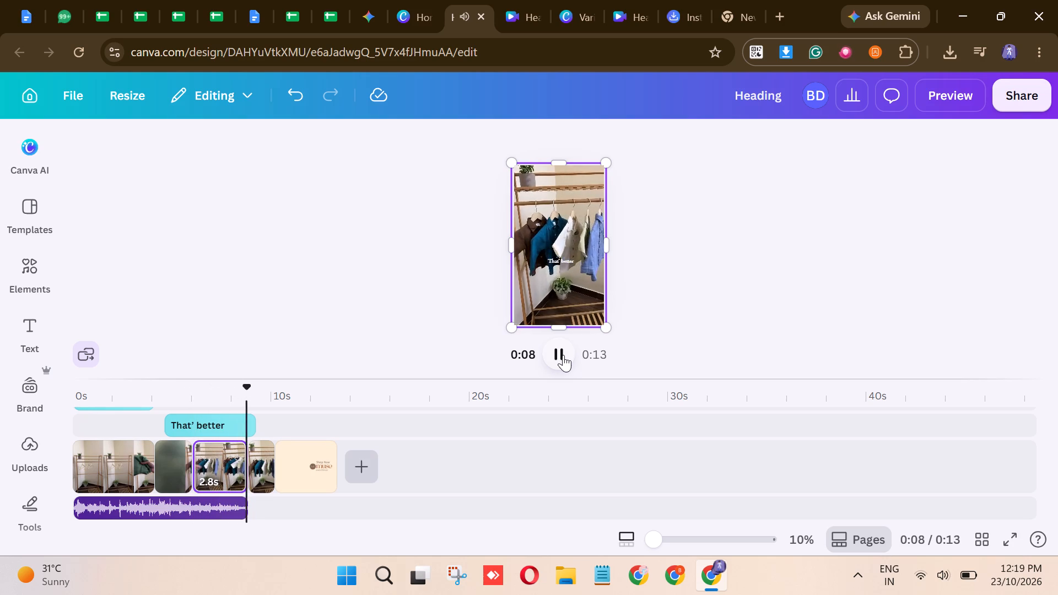
left_click(563, 355)
Slow down the short clip just before the Shop Now end card so that it lasts 1.7 s.
left_click(264, 467)
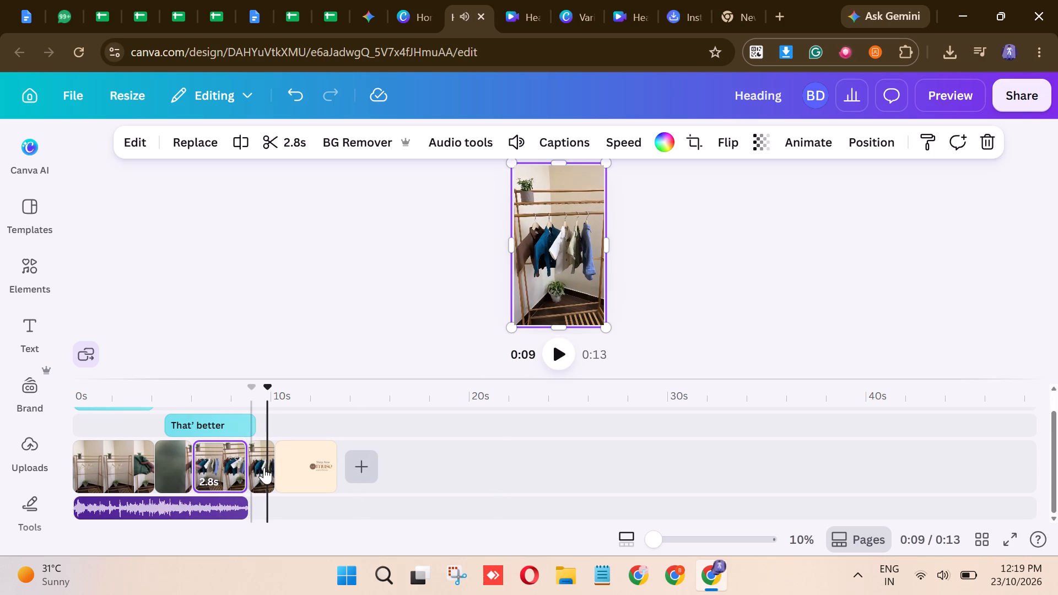
left_click(624, 152)
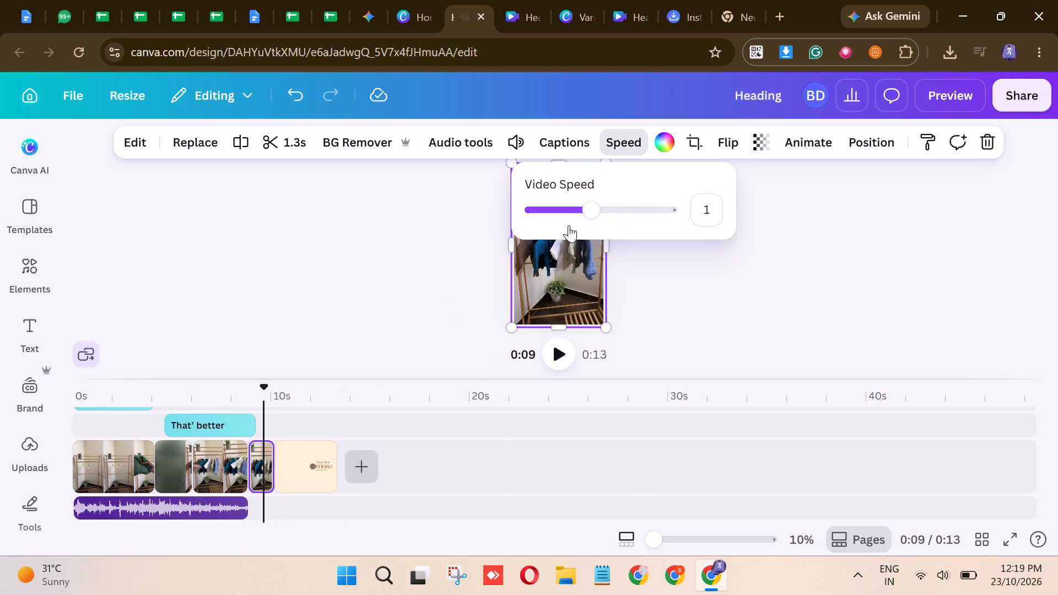
left_click_drag(601, 208, 581, 218)
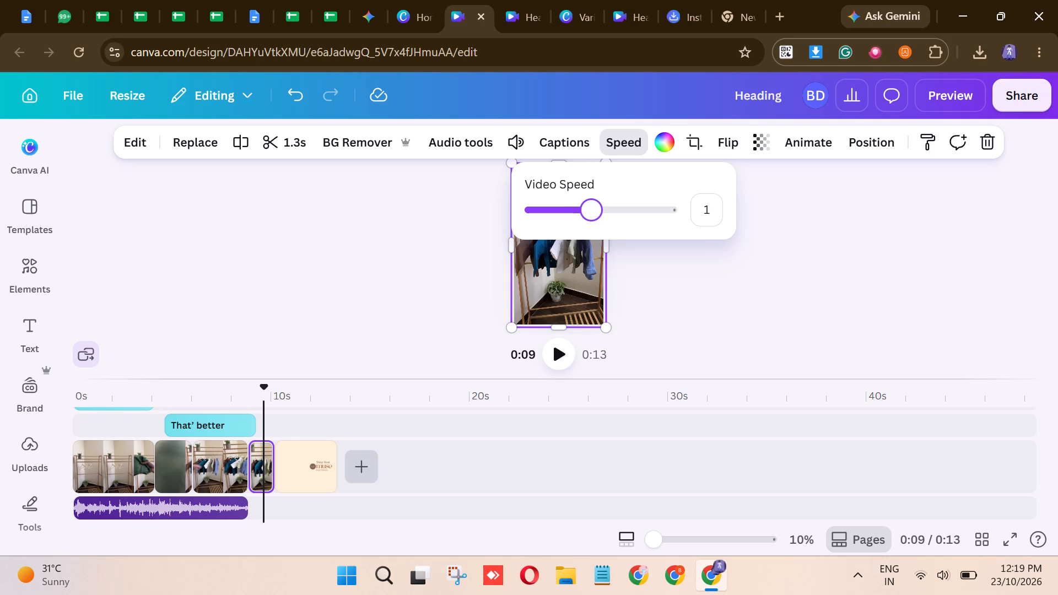
left_click_drag(581, 218, 571, 219)
left_click(689, 333)
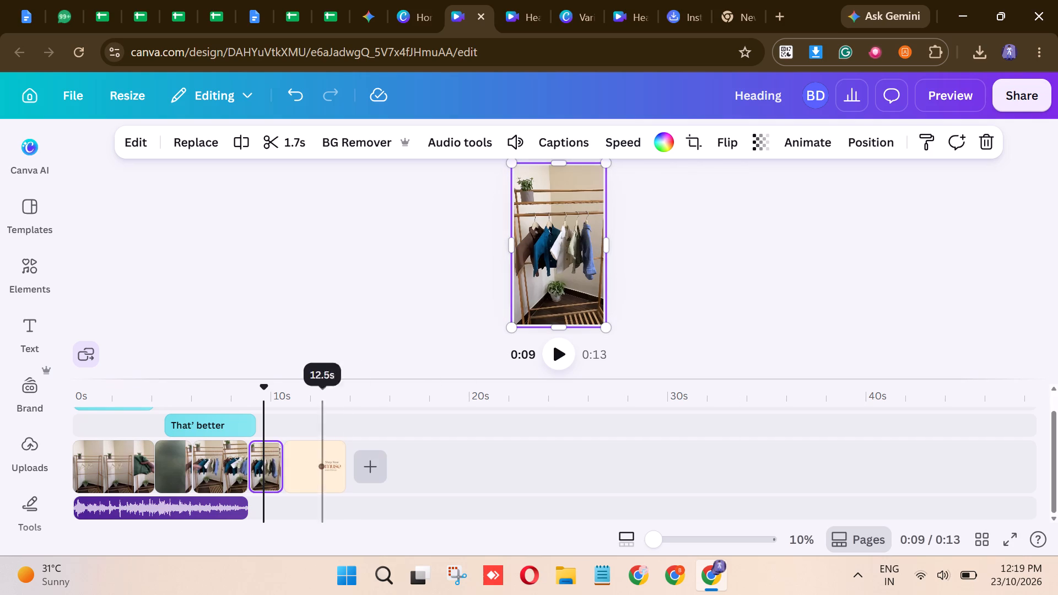
Recheck the third clip's speed setting and play the whole video from the start to review the pacing.
left_click_drag(263, 386, 209, 389)
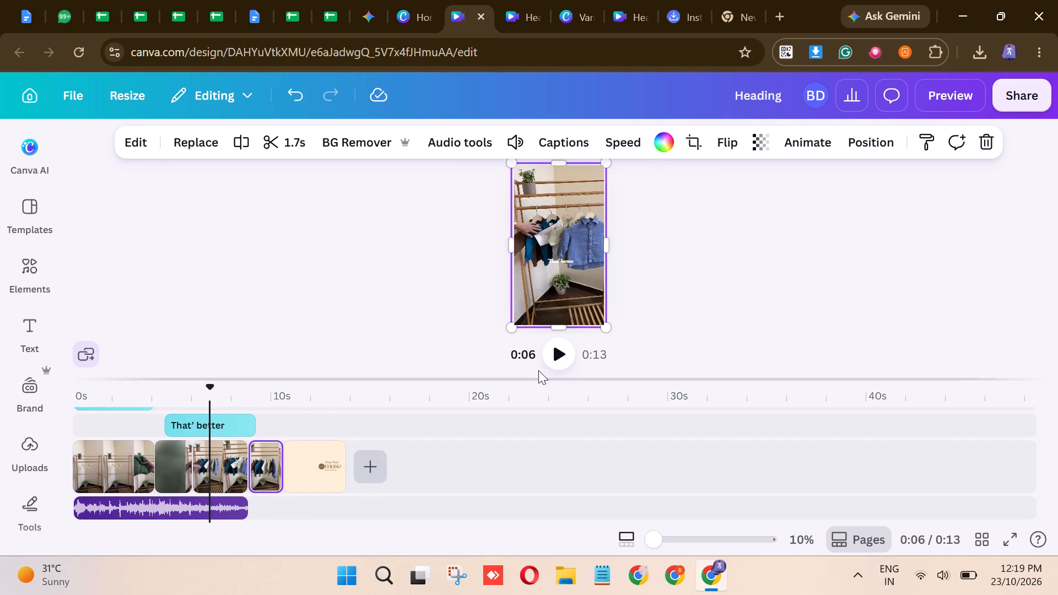
left_click(222, 463)
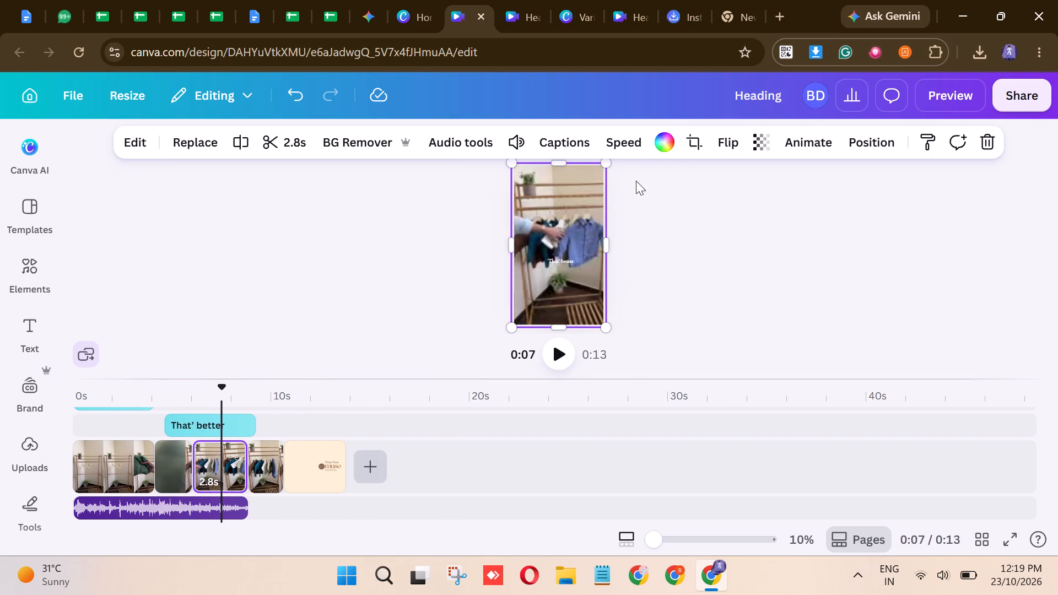
left_click(631, 149)
left_click(681, 296)
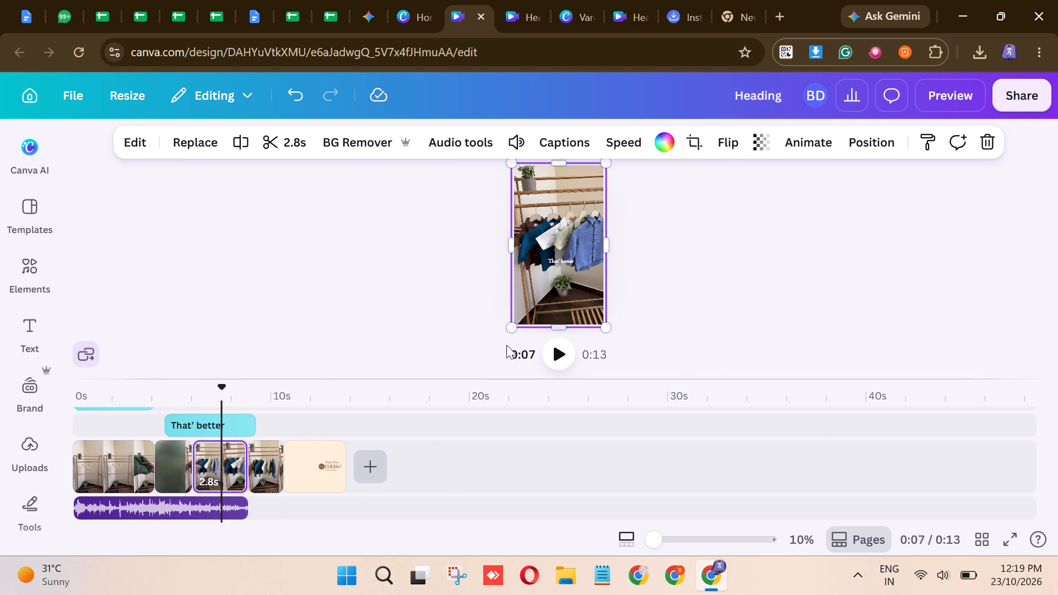
left_click(123, 418)
left_click(557, 359)
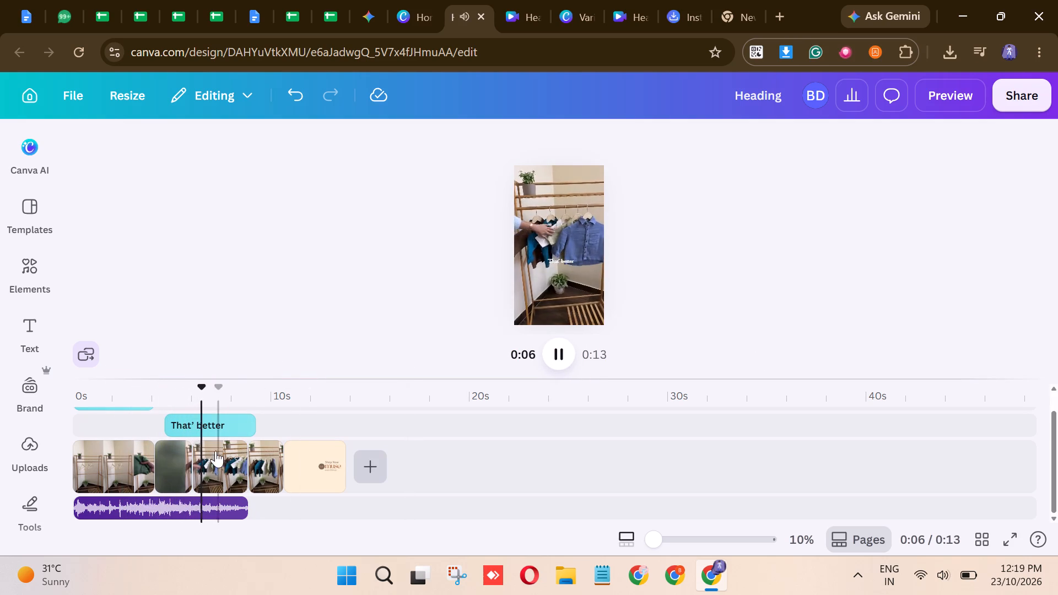
left_click_drag(211, 400, 0, 410)
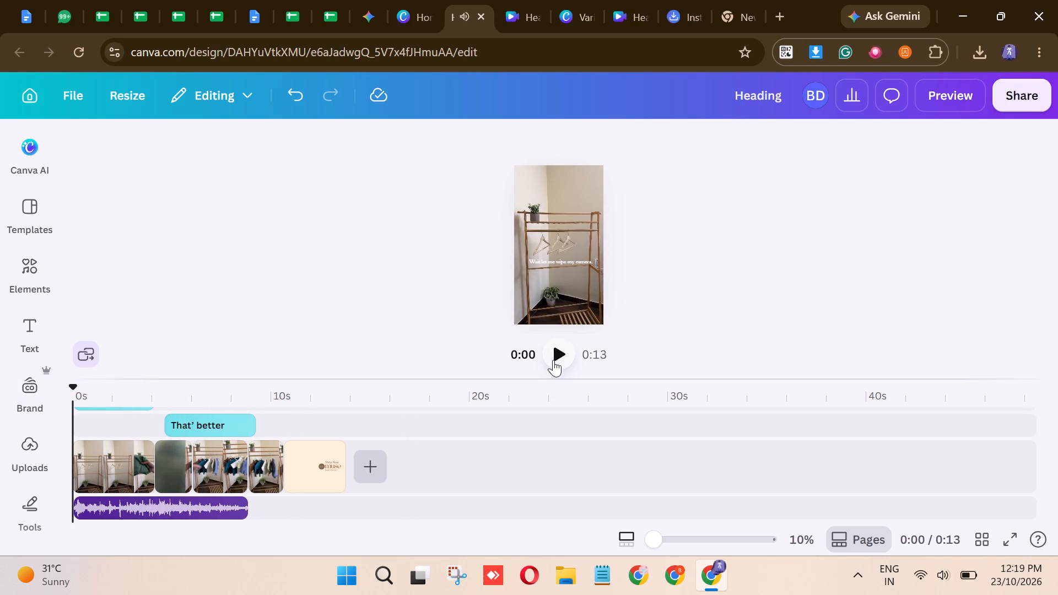
left_click(553, 360)
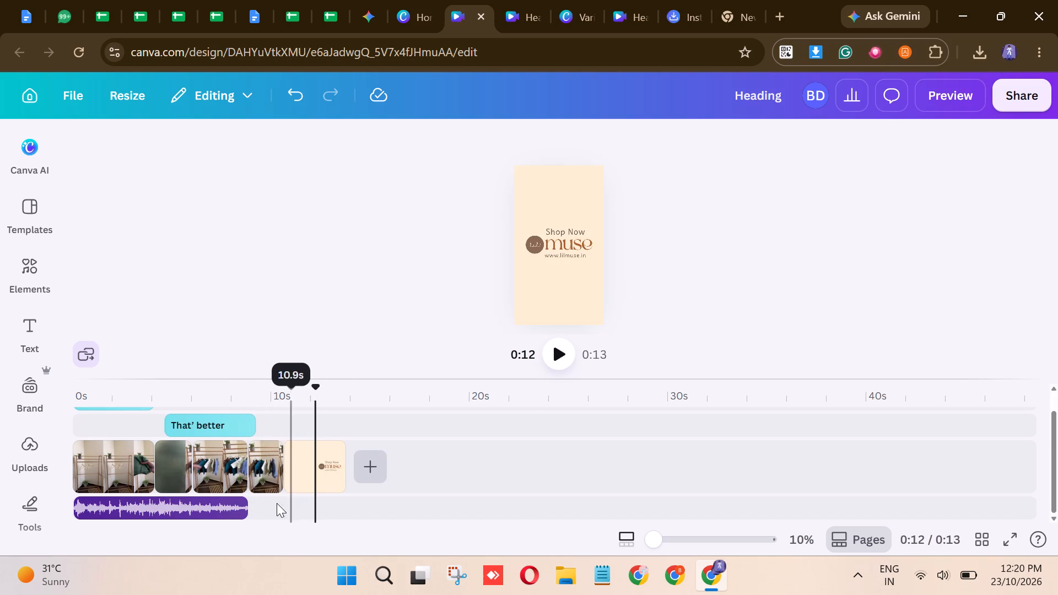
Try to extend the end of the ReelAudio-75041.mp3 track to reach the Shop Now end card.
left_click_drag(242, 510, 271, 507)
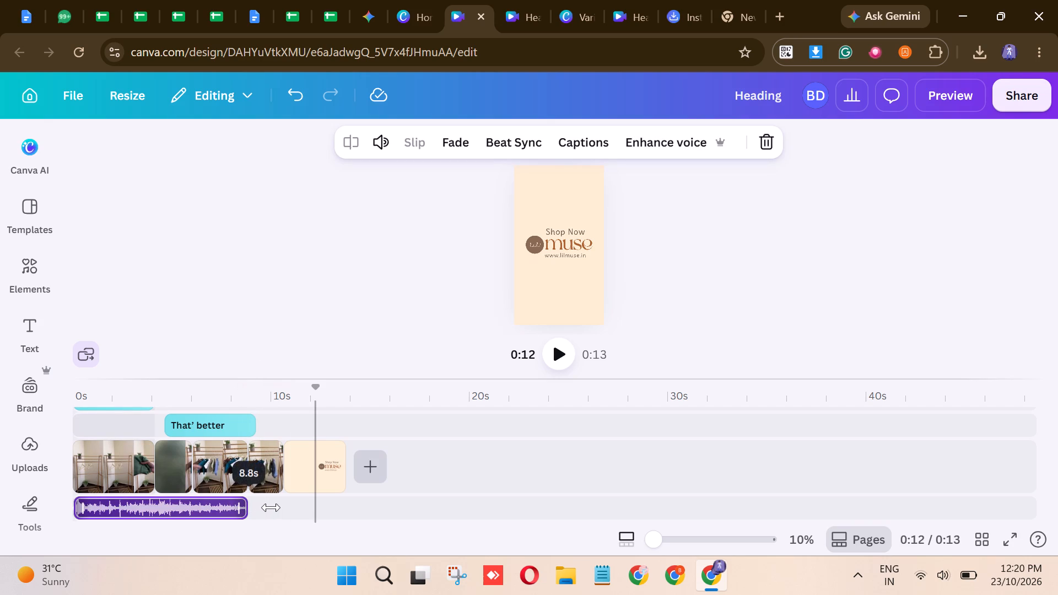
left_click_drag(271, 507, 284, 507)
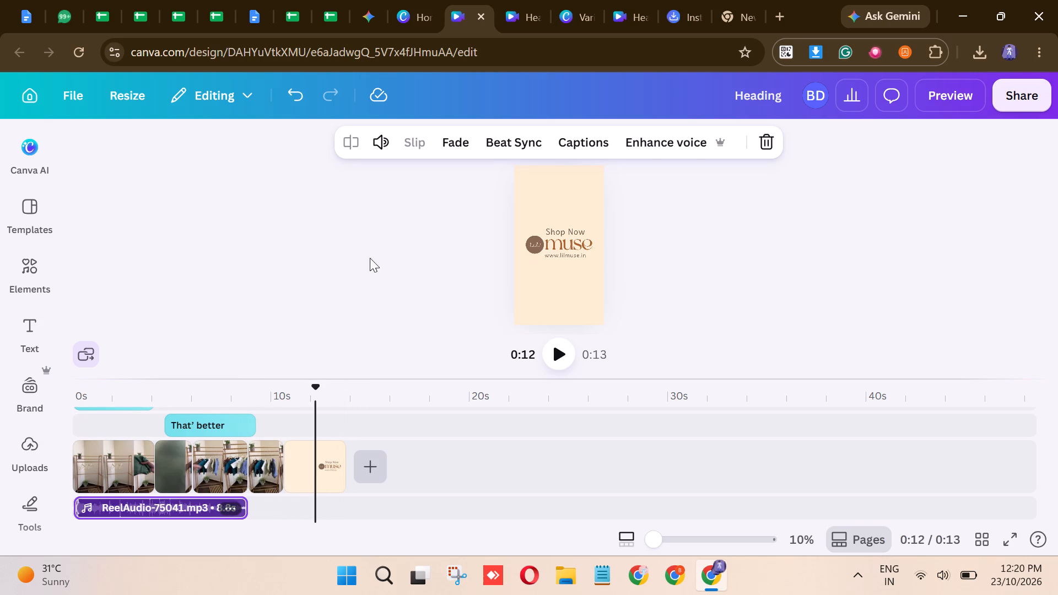
Switch to the other video design with the phone and shirts, and play it through to its end card.
left_click(501, 0)
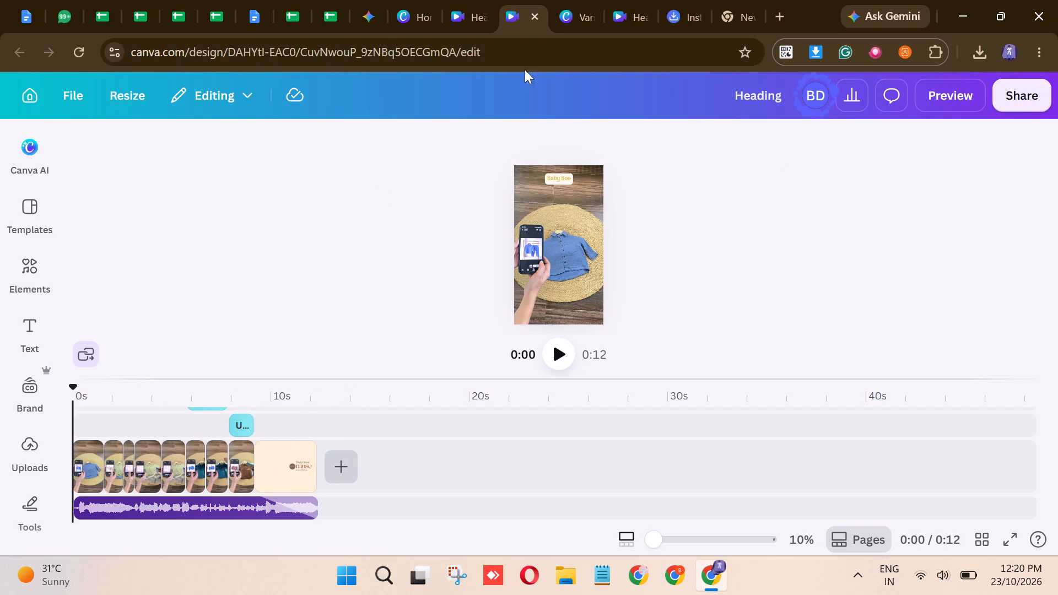
left_click(551, 358)
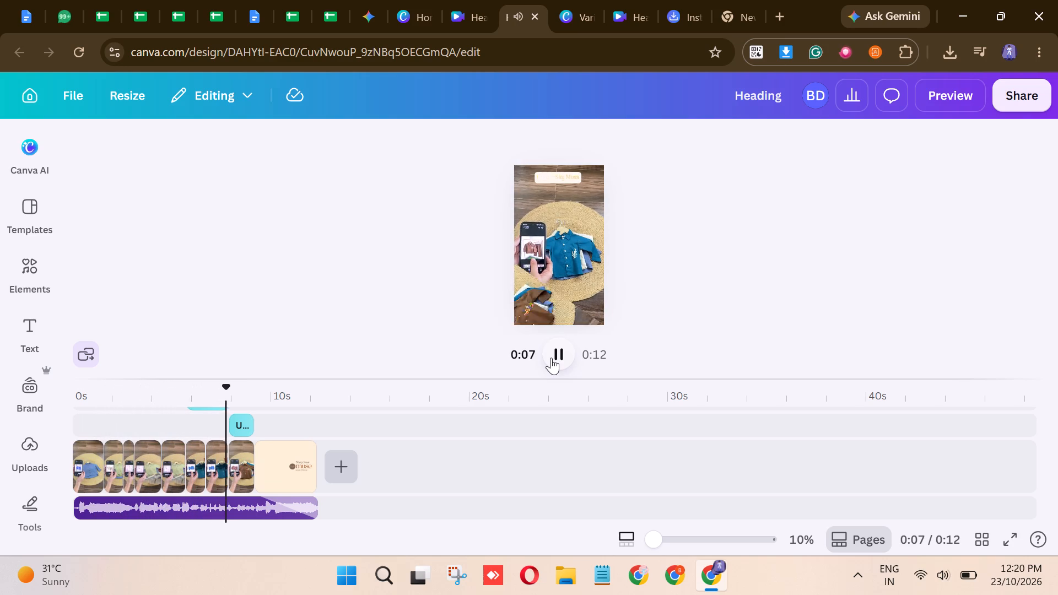
left_click(551, 358)
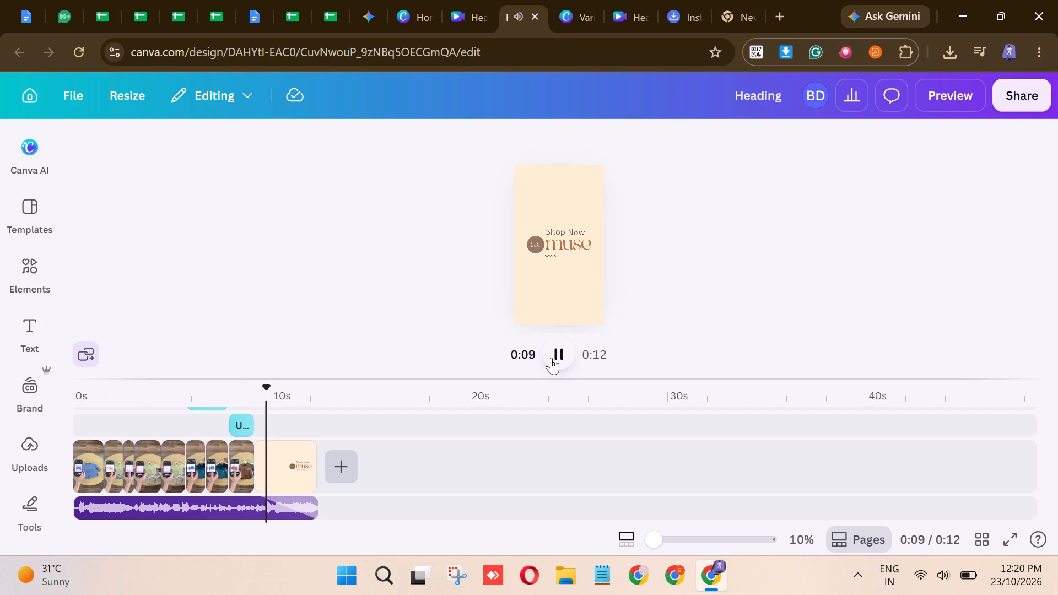
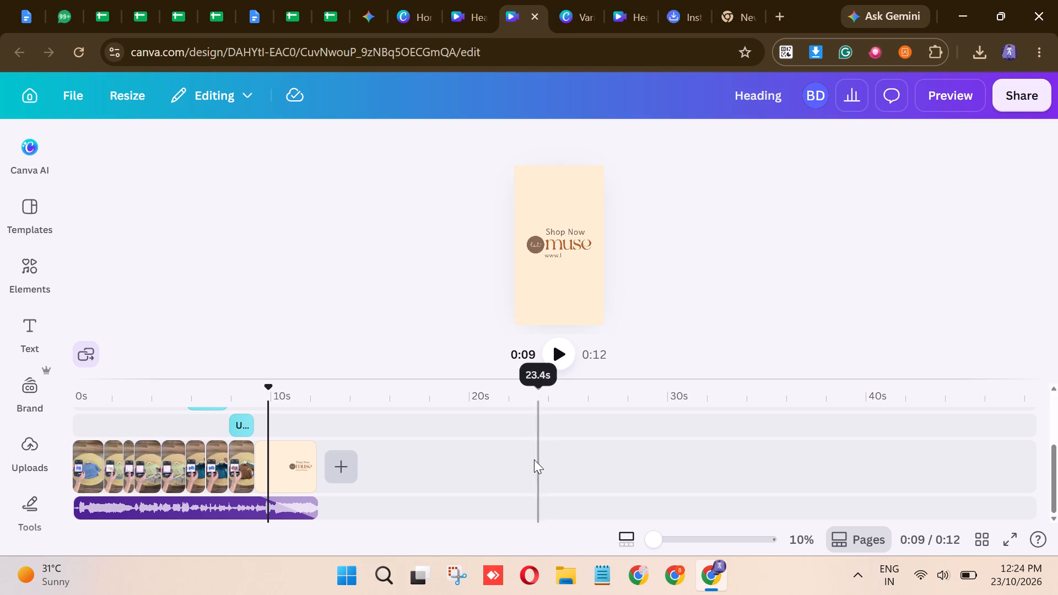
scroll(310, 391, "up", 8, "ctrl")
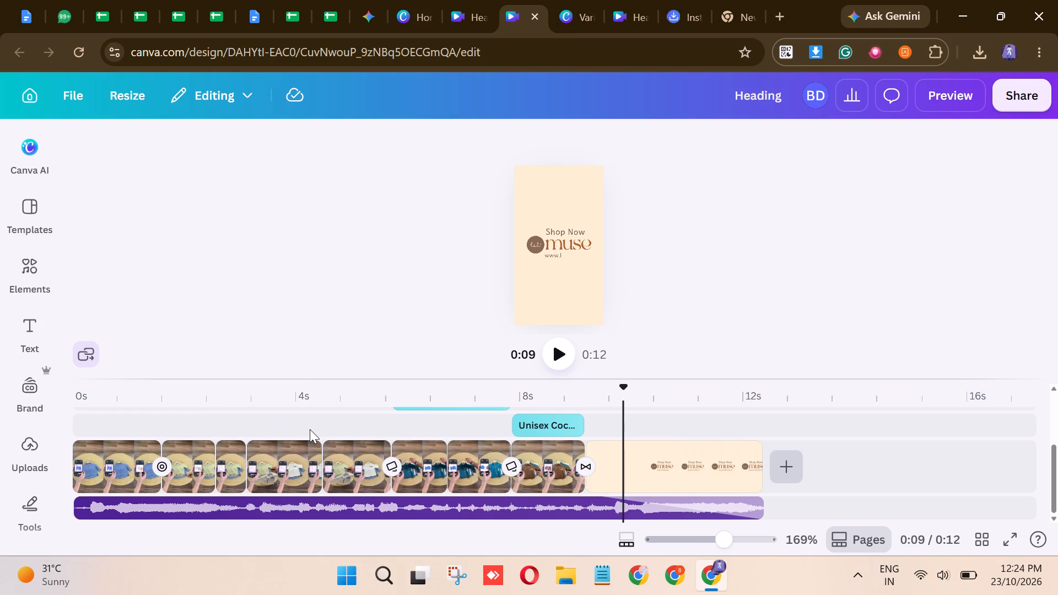
Play the video from the start and replay its opening seconds to review the first clip changes.
left_click_drag(616, 388, 77, 380)
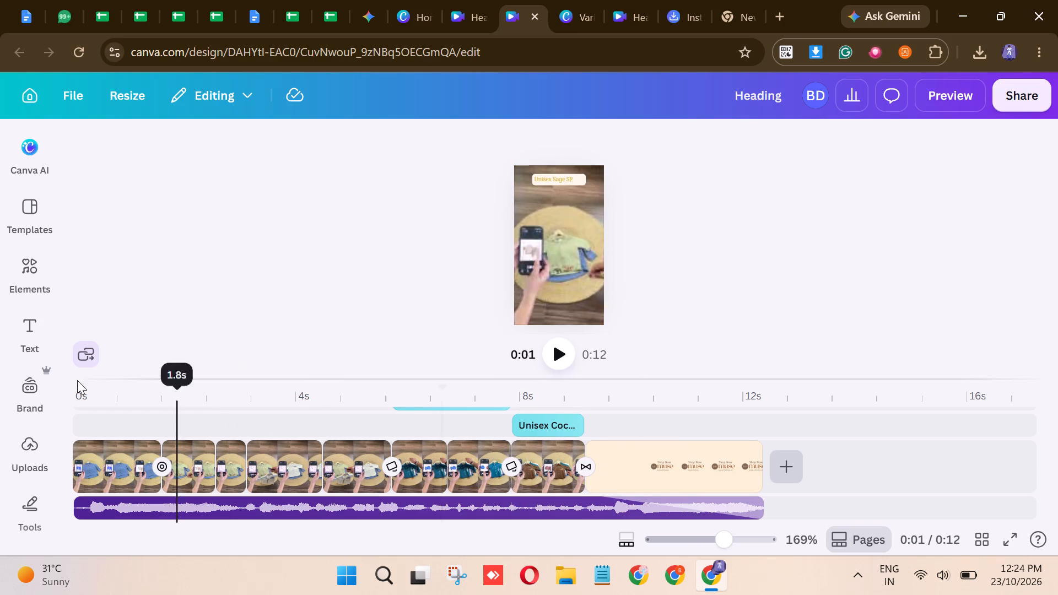
left_click_drag(77, 380, 25, 403)
scroll(613, 264, "up", 1, "ctrl")
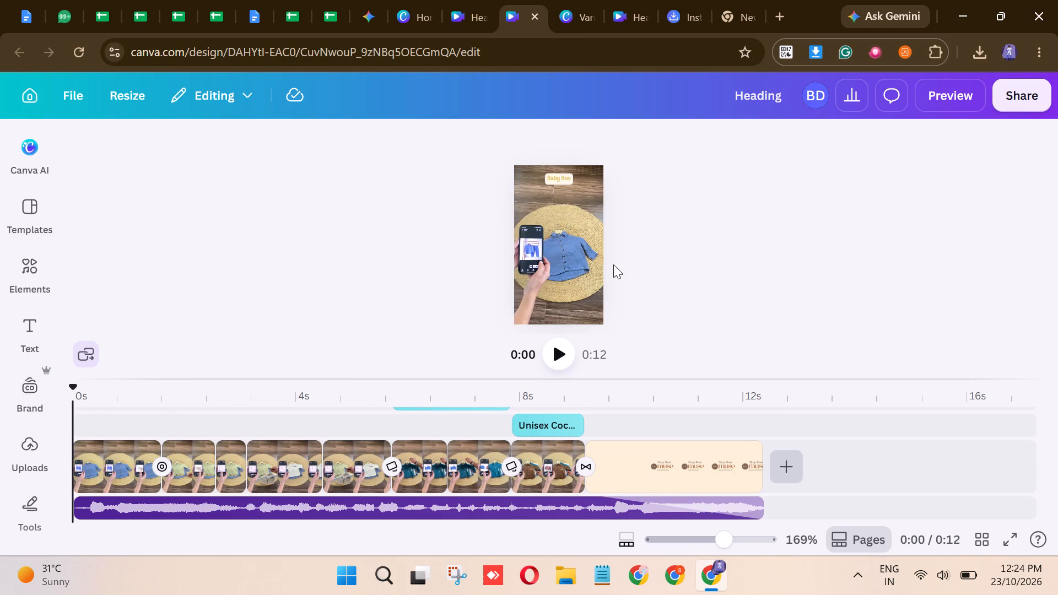
scroll(613, 264, "up", 1, "ctrl")
scroll(613, 264, "up", 1)
scroll(613, 264, "up", 1, "ctrl")
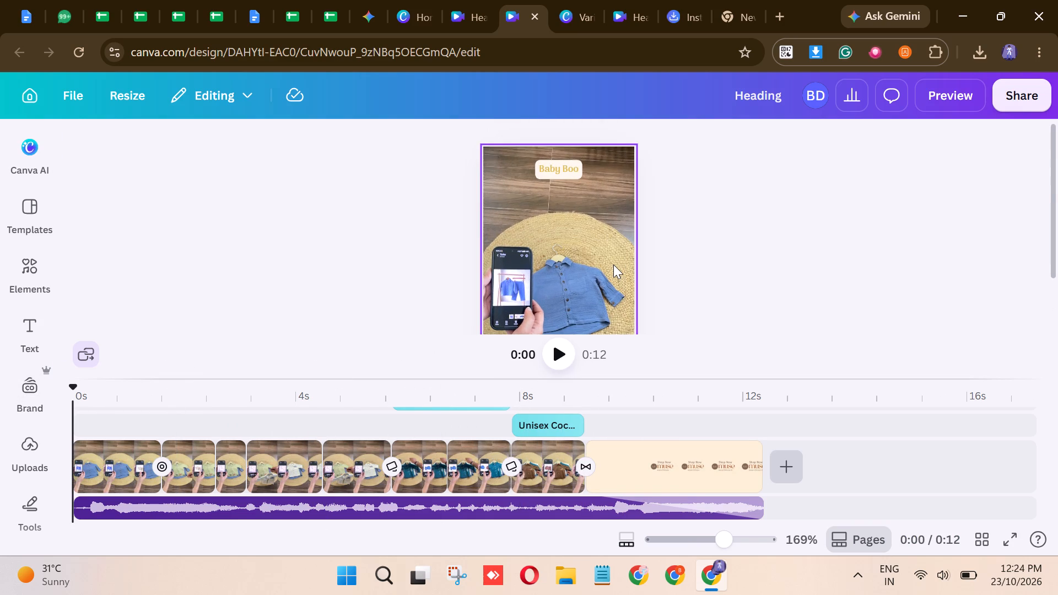
scroll(613, 264, "down", 1)
scroll(613, 264, "up", 1)
left_click(557, 351)
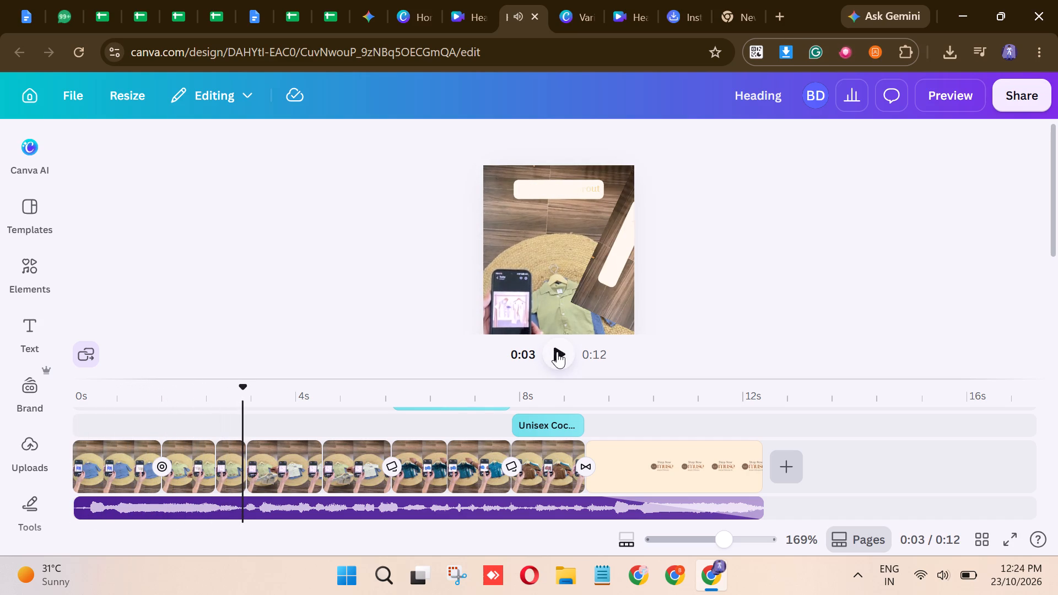
left_click_drag(245, 390, 51, 401)
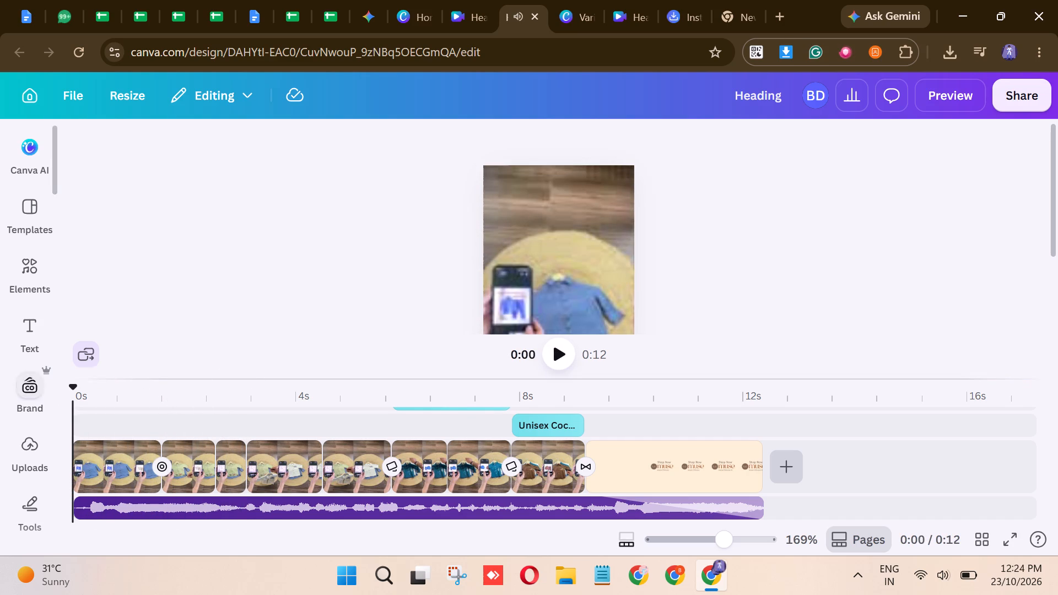
left_click(553, 359)
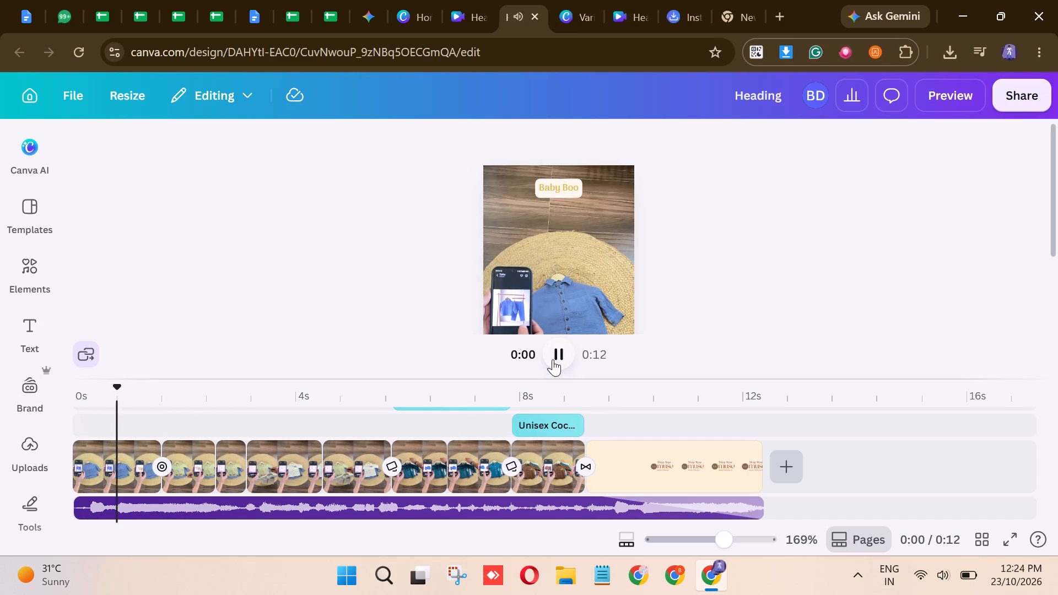
left_click(553, 359)
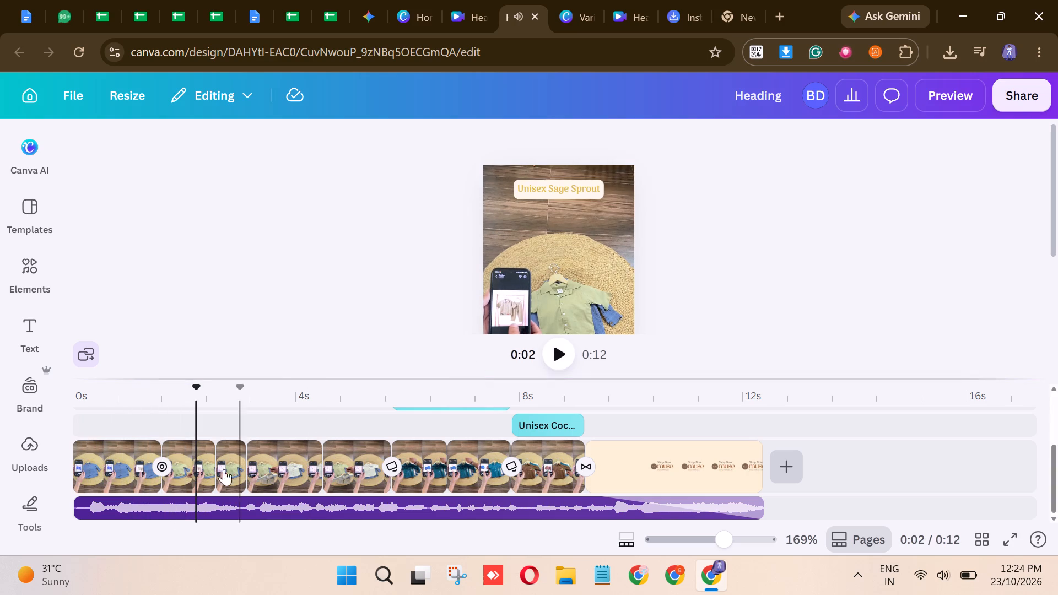
Remove the Circle Wipe transition between the first clip (Baby Boo) and the second clip (Unisex Sage Sprout).
left_click(163, 465)
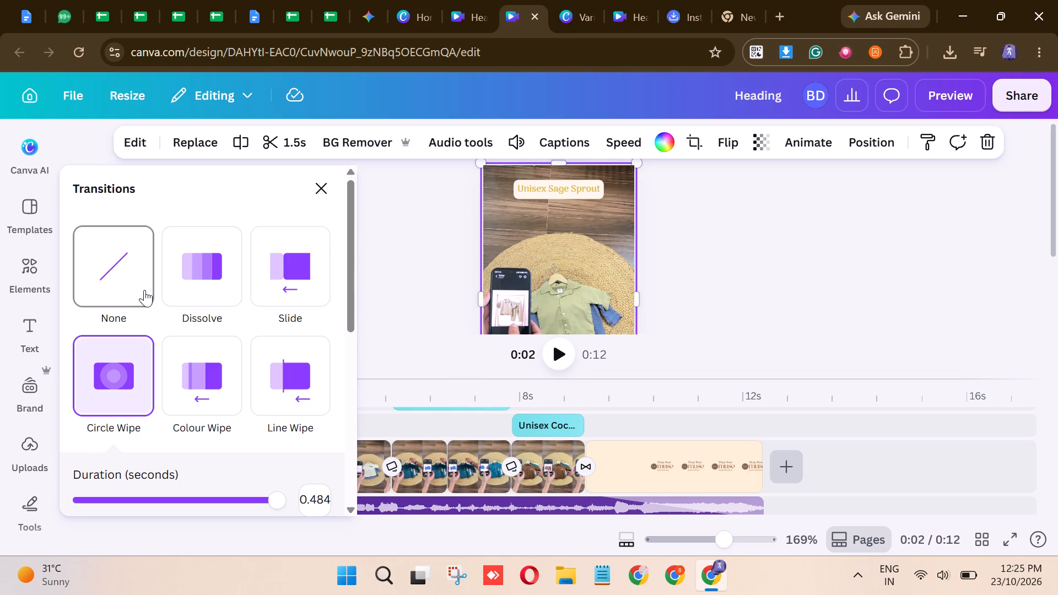
left_click(144, 290)
left_click(307, 190)
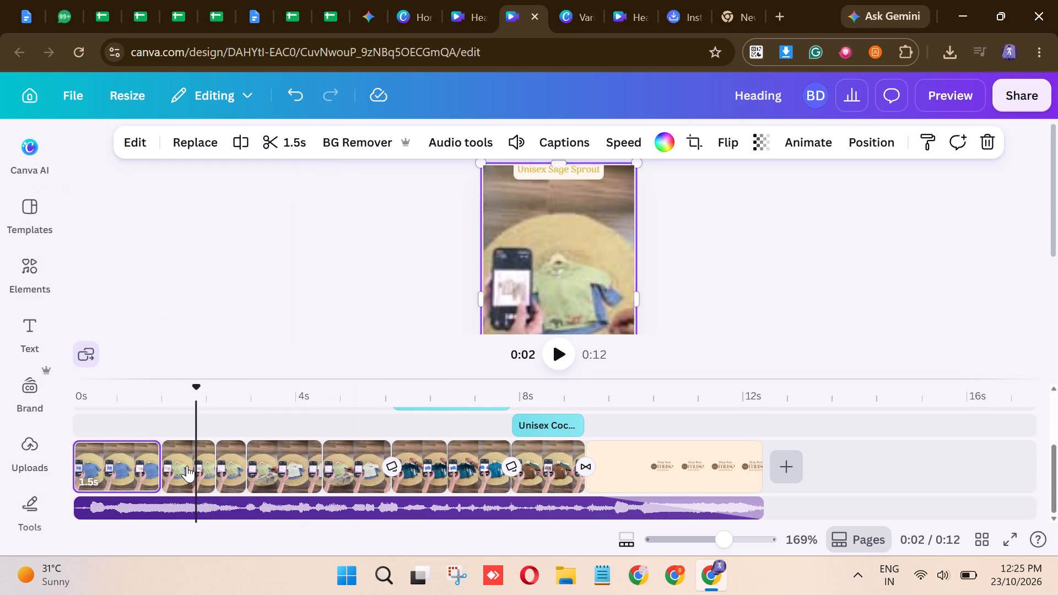
Browse the Animate effects for the second clip and try the diagonal-stripe Reveal effect on it.
left_click(187, 466)
left_click(814, 135)
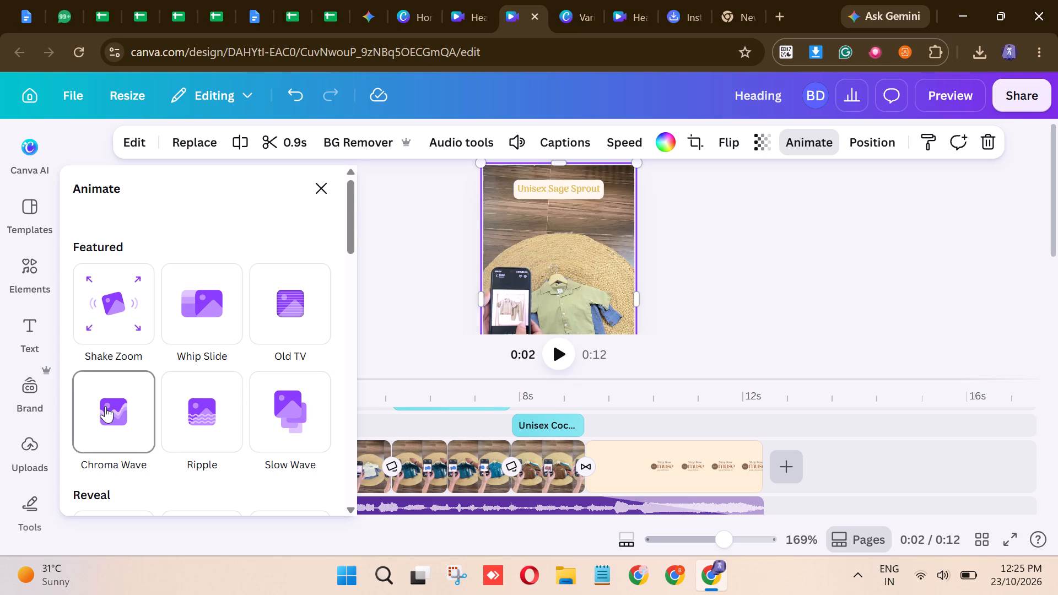
scroll(105, 406, "down", 1)
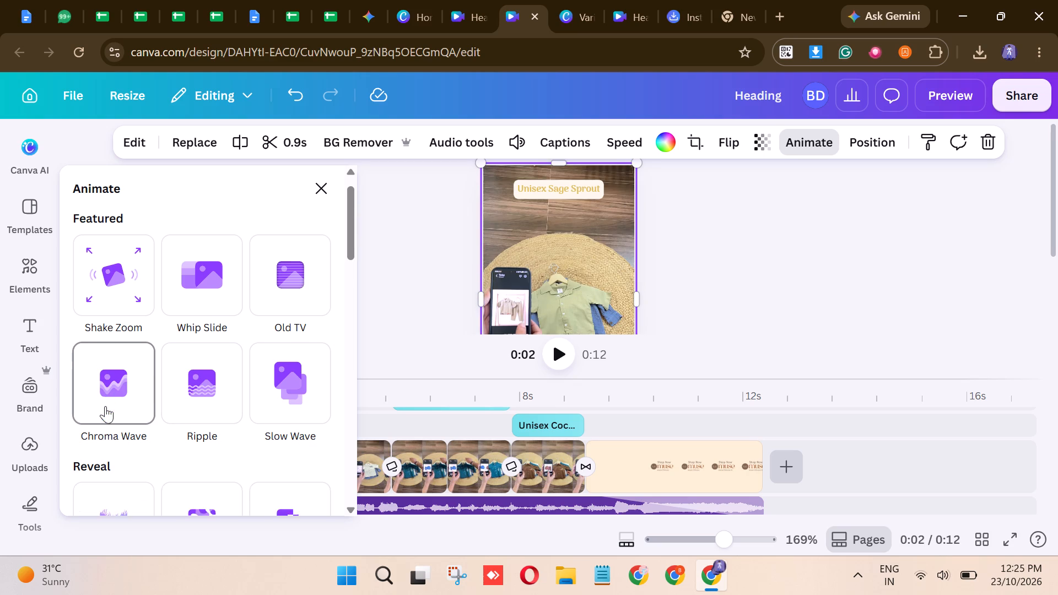
scroll(105, 406, "down", 1)
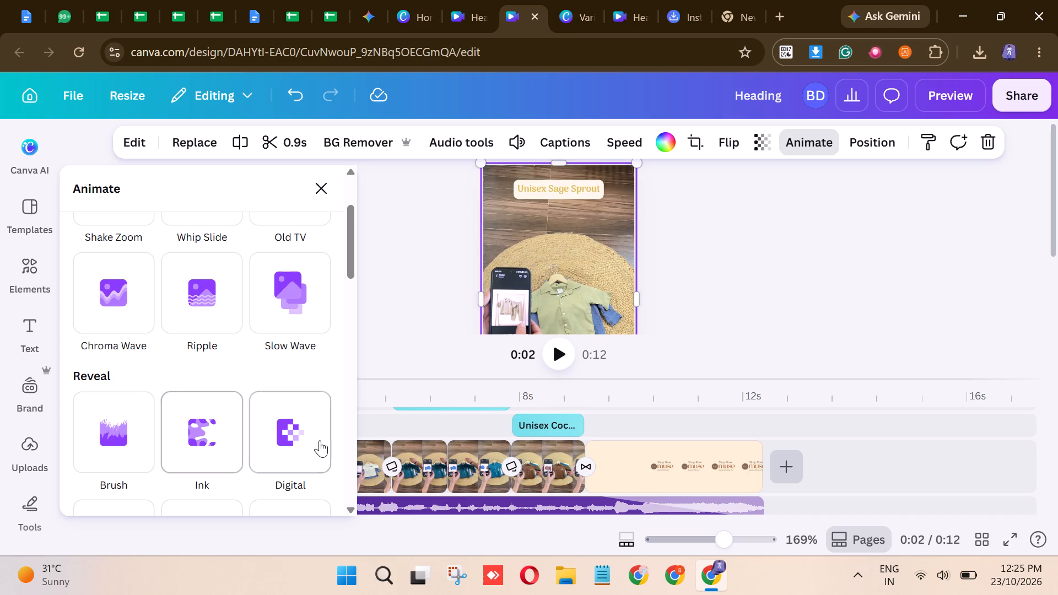
scroll(320, 440, "down", 1)
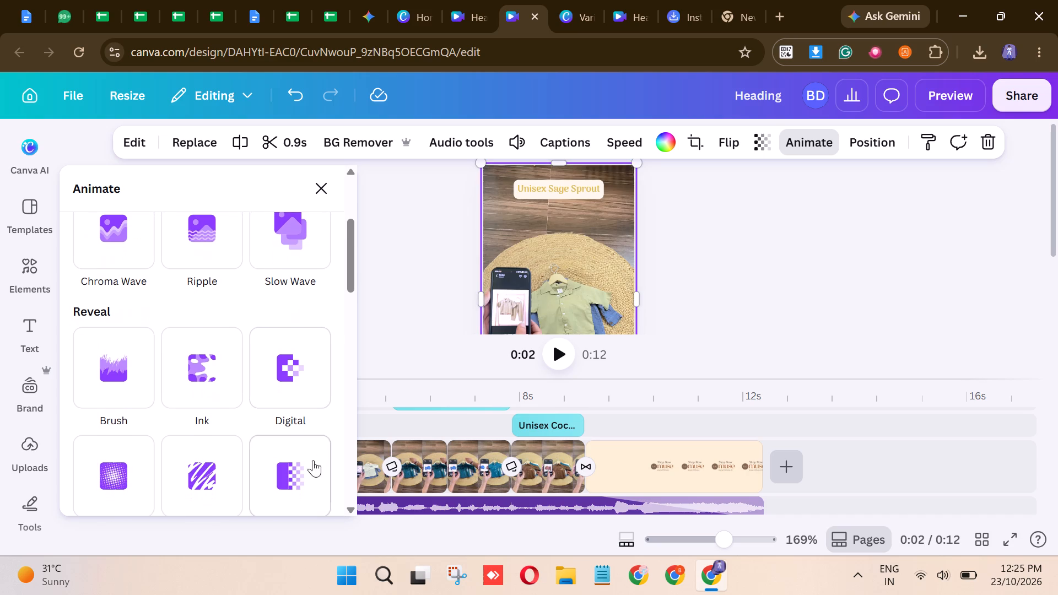
left_click(230, 478)
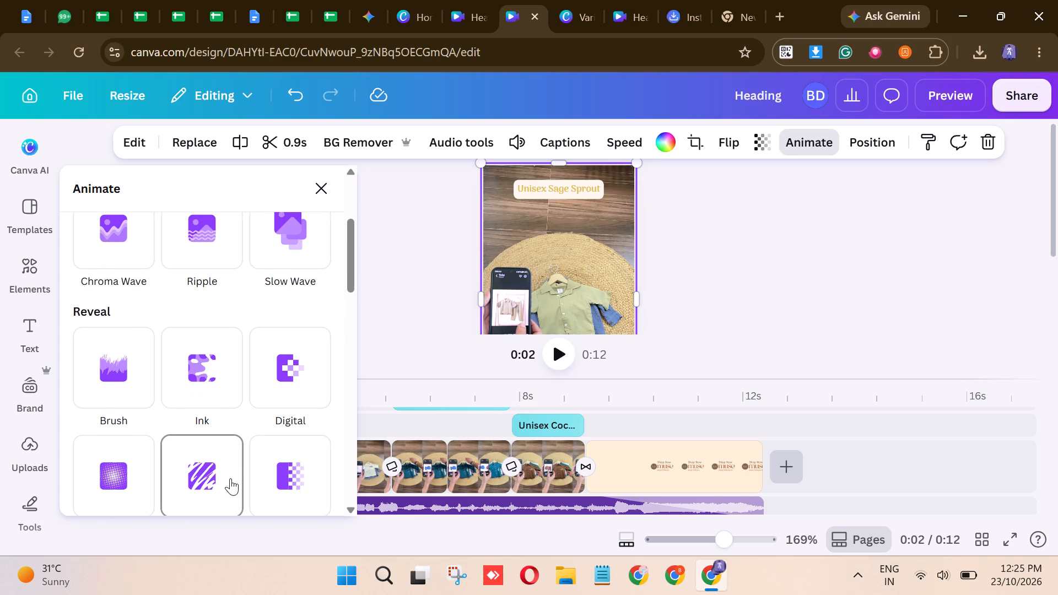
left_click(715, 365)
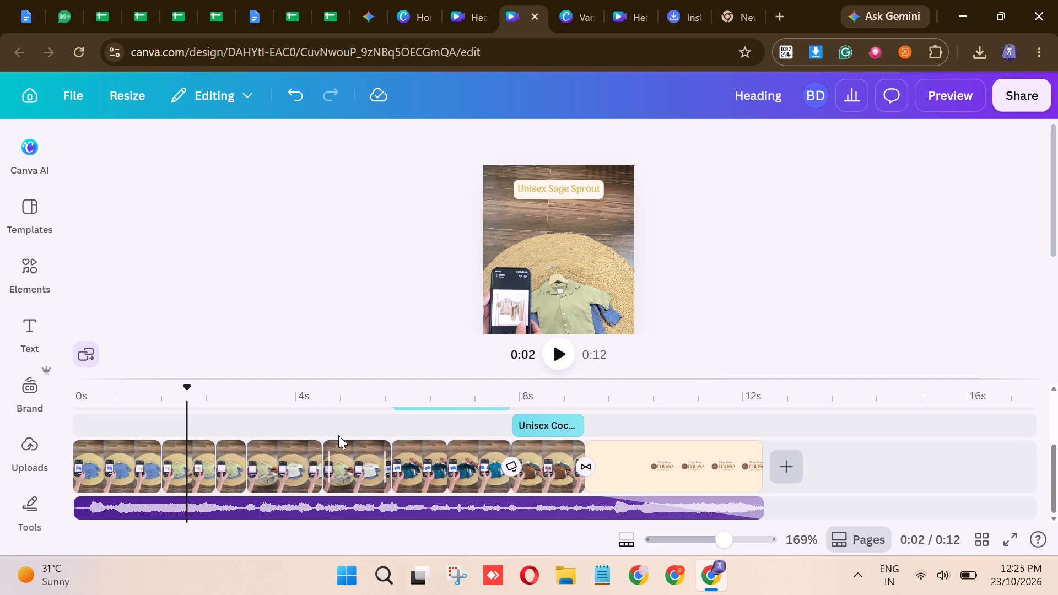
Replay the opening of the video up to the Unisex Vanilla Cloud clip to check how the clips change.
left_click_drag(188, 391, 50, 405)
left_click(565, 349)
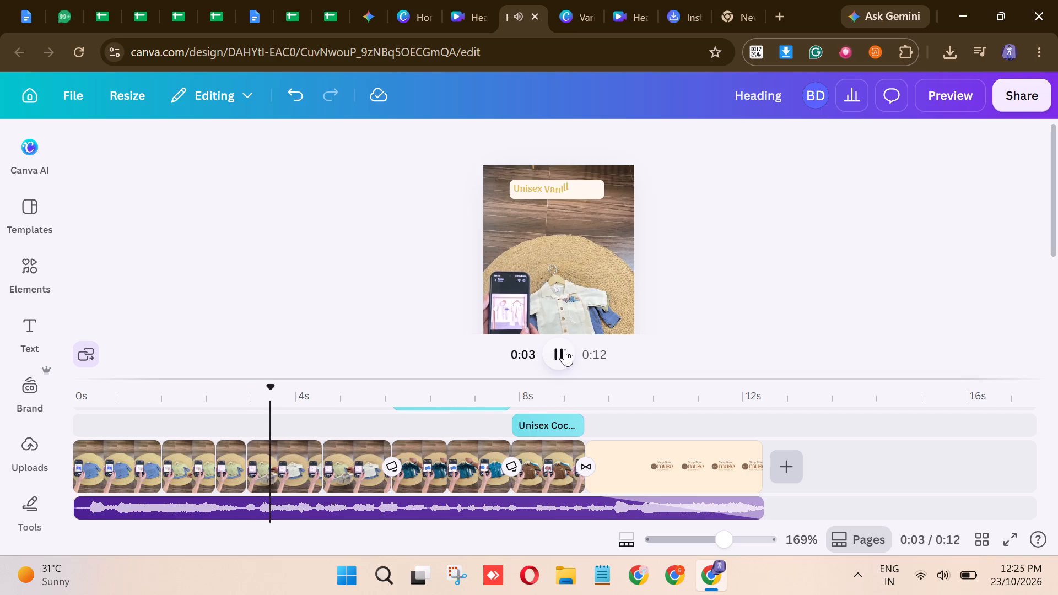
key("space")
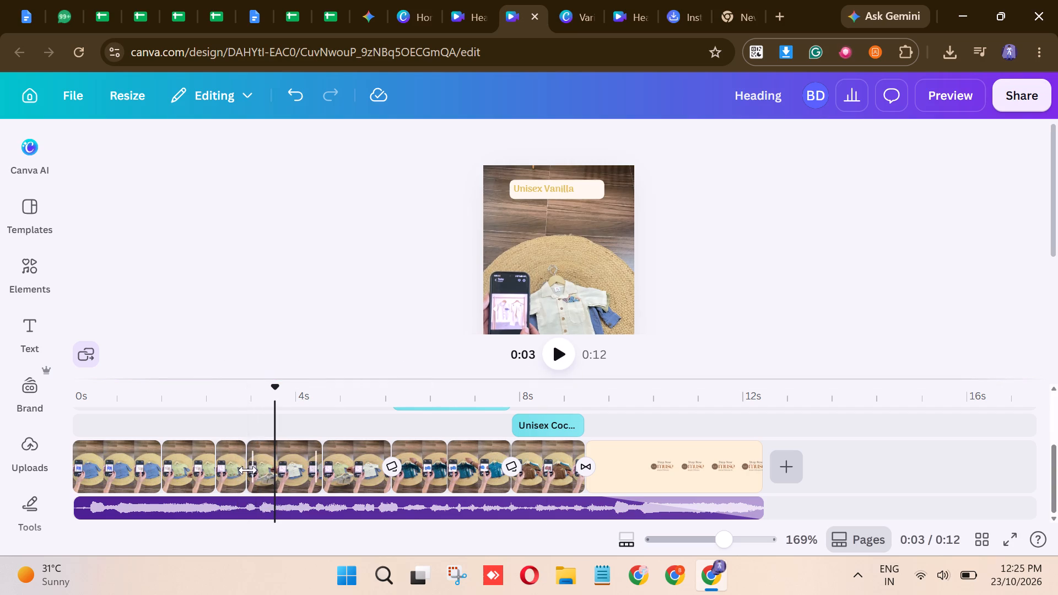
left_click(106, 423)
key("space")
key("space")
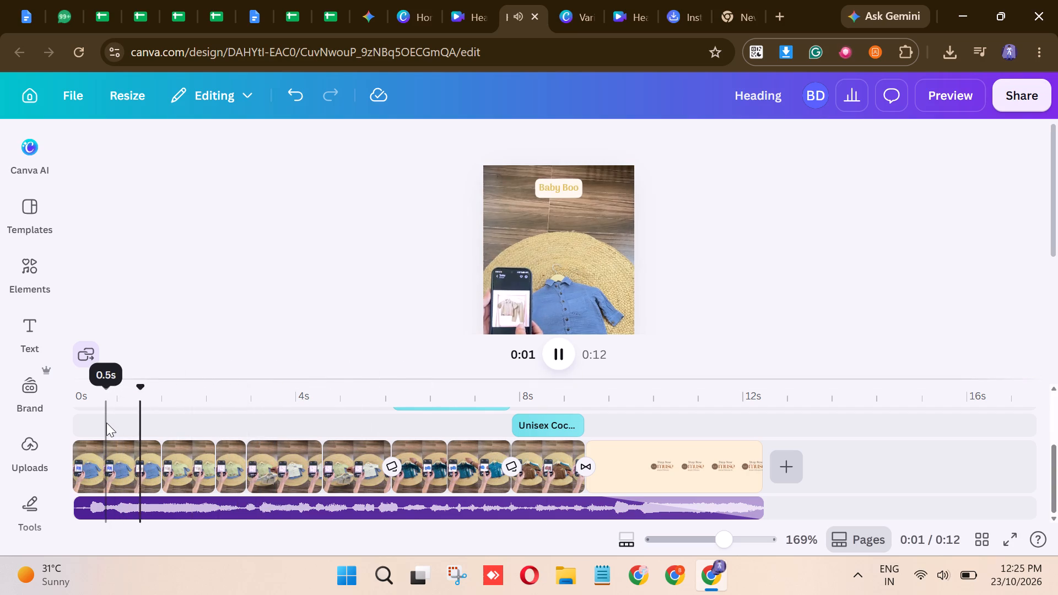
key("space")
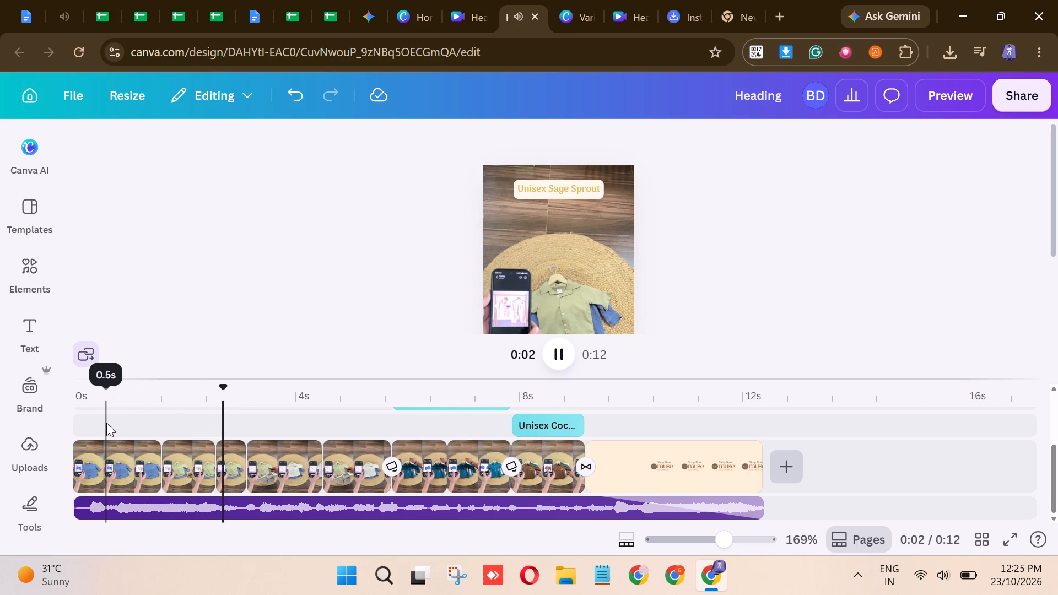
key("space")
key("space")
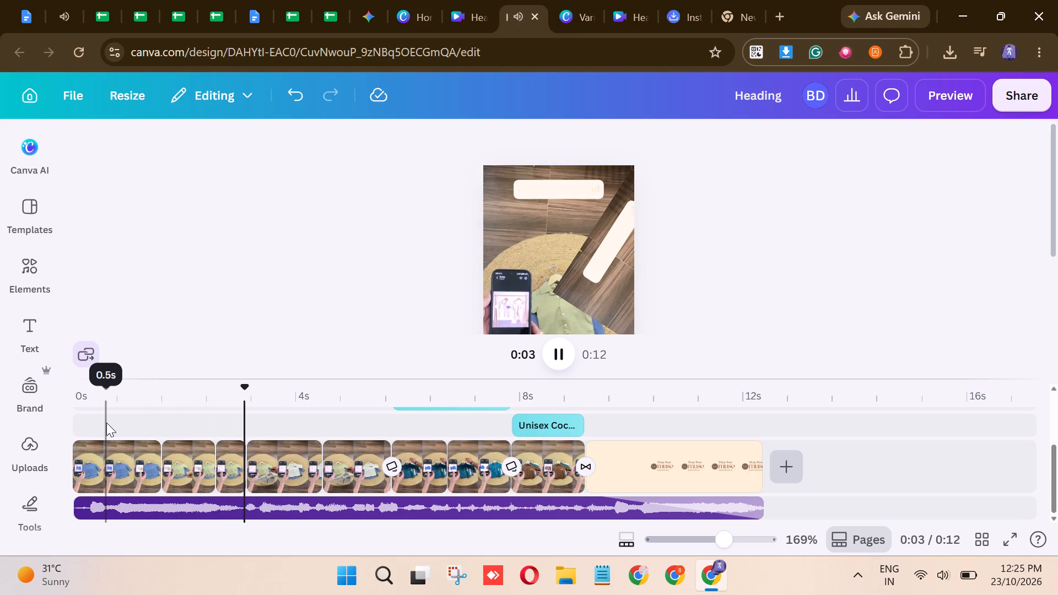
key("space")
key("space")
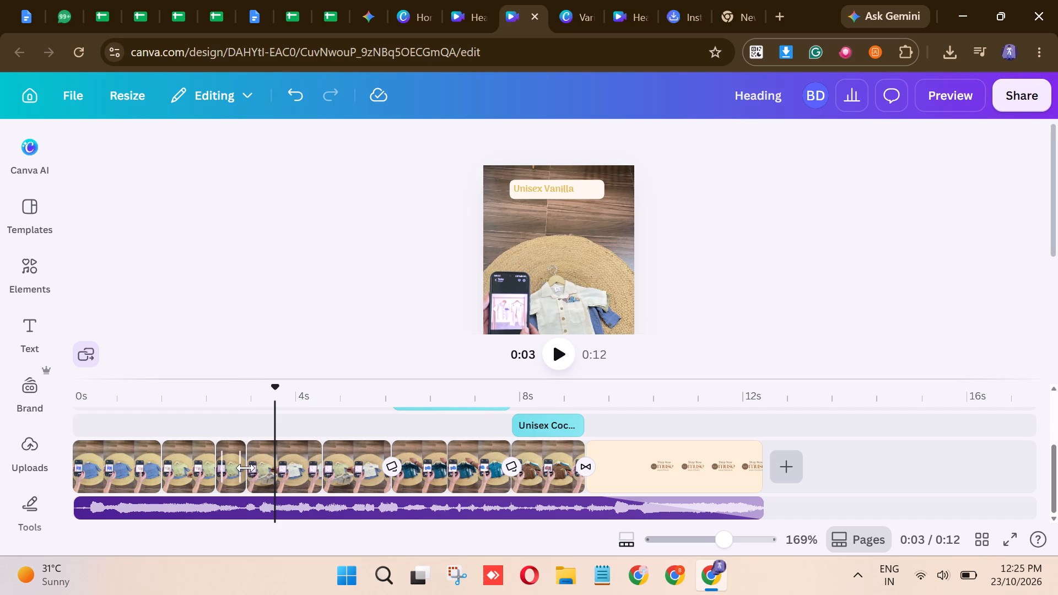
Set the transition between the short 0.5 s third clip and the Unisex Vanilla Cloud clip to None.
scroll(246, 468, "up", 4, "ctrl")
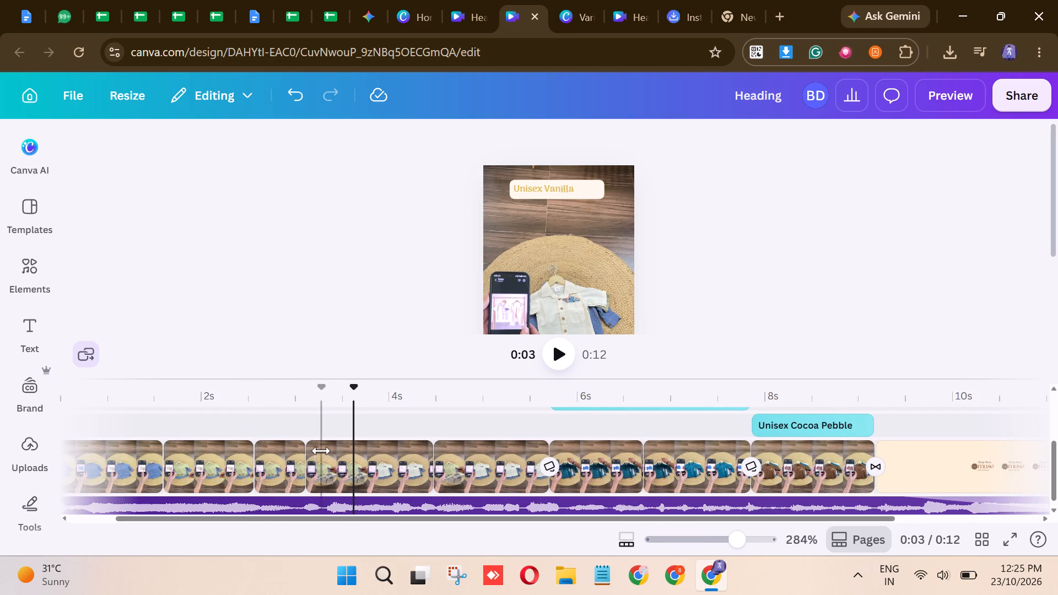
left_click(311, 464)
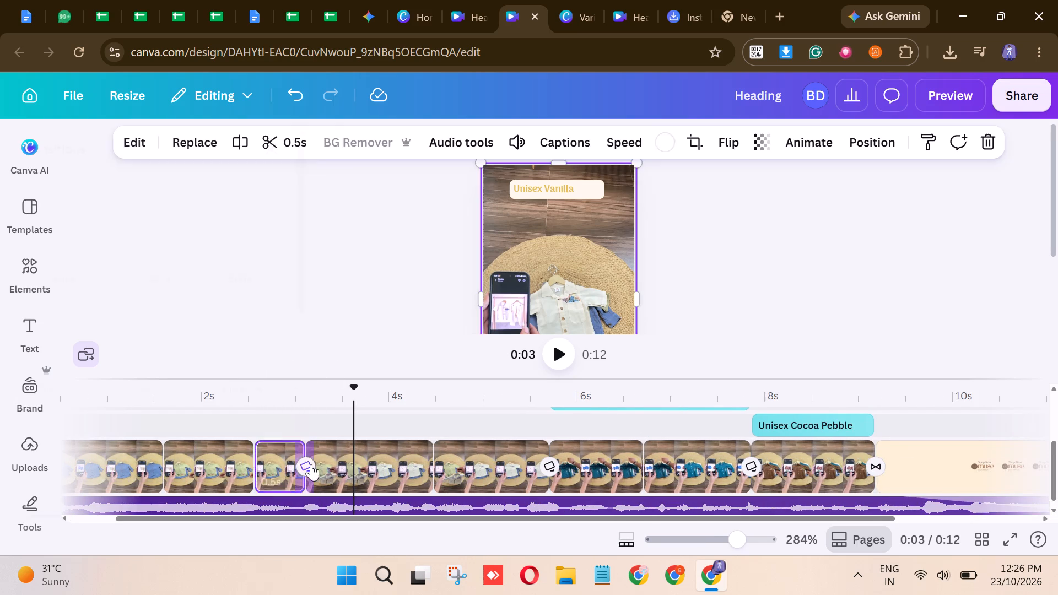
scroll(190, 306, "up", 4)
left_click(105, 307)
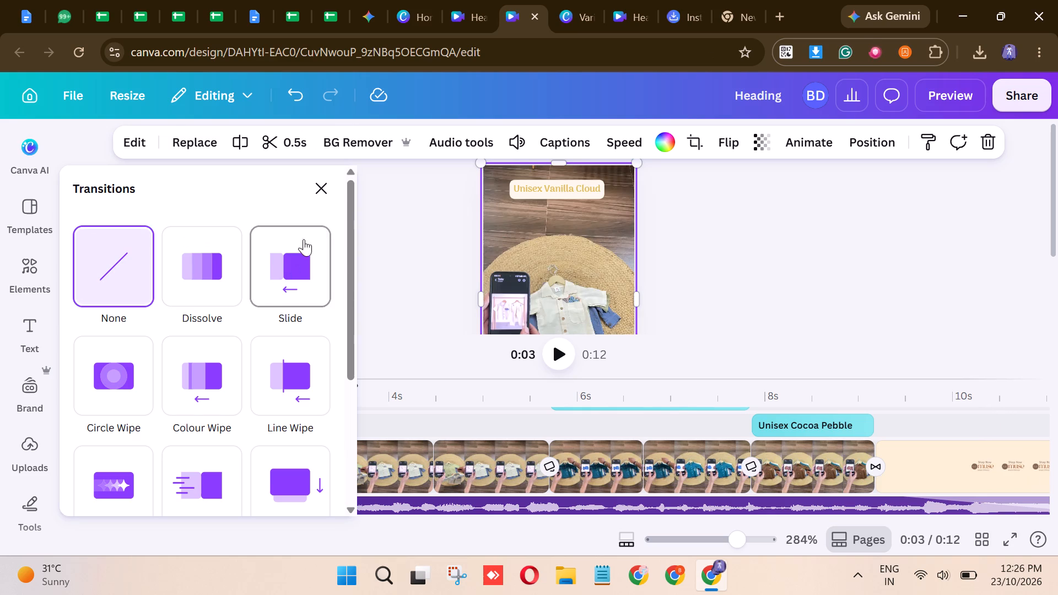
left_click(327, 198)
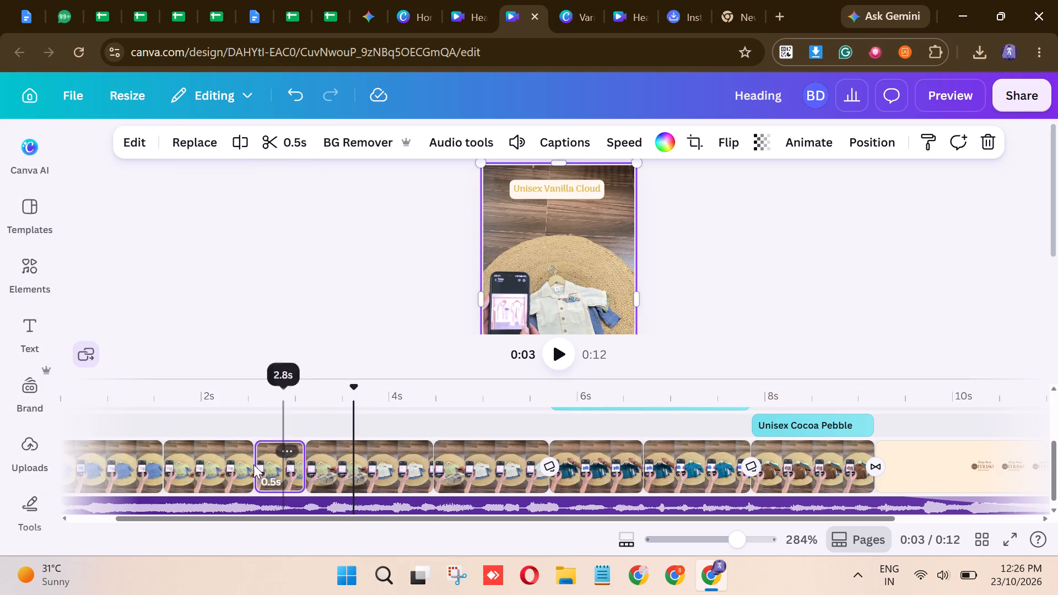
Replay the first few seconds, including the 0.5 s third clip, to check the cuts without transitions.
left_click(196, 412)
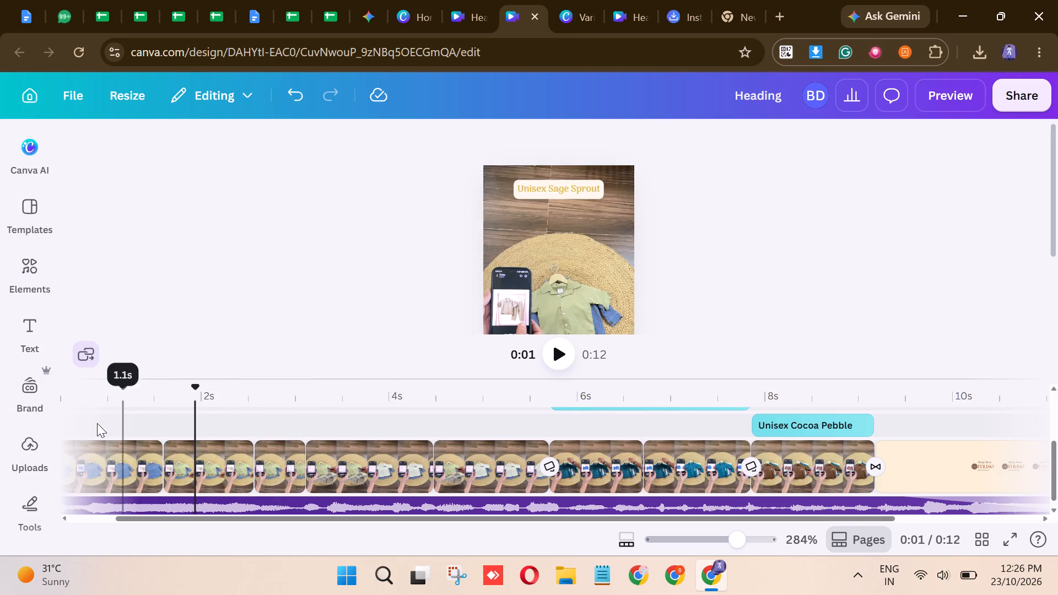
left_click(97, 423)
key("space")
key("space")
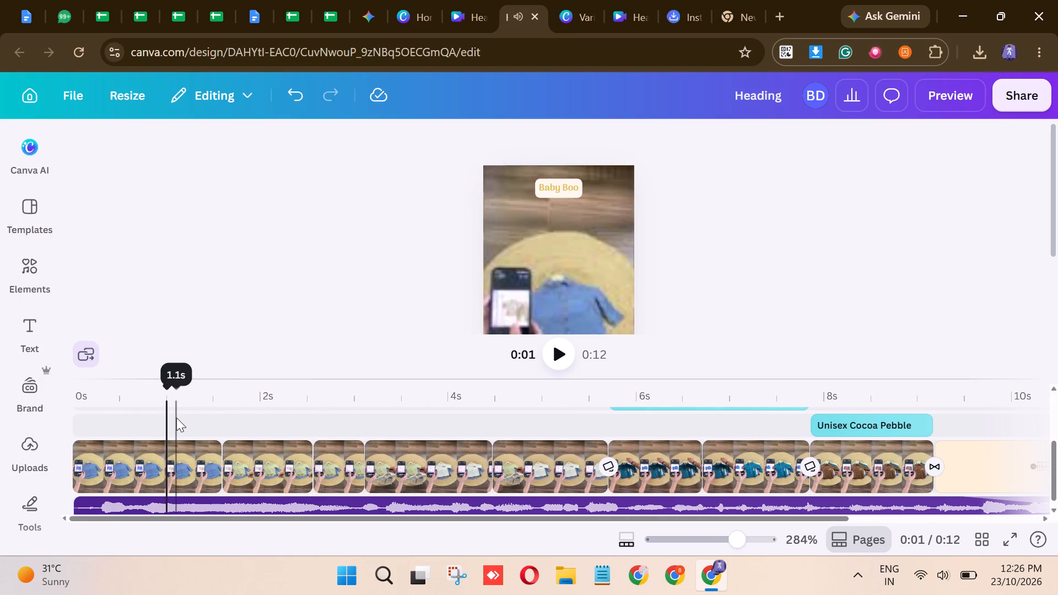
key("space")
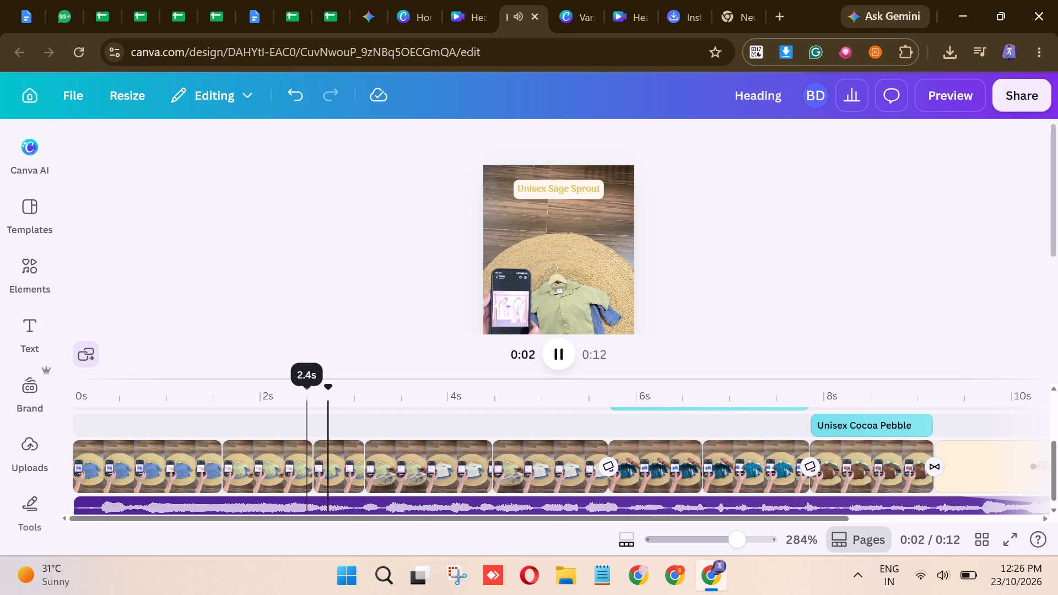
key("space")
key("space")
key("space")
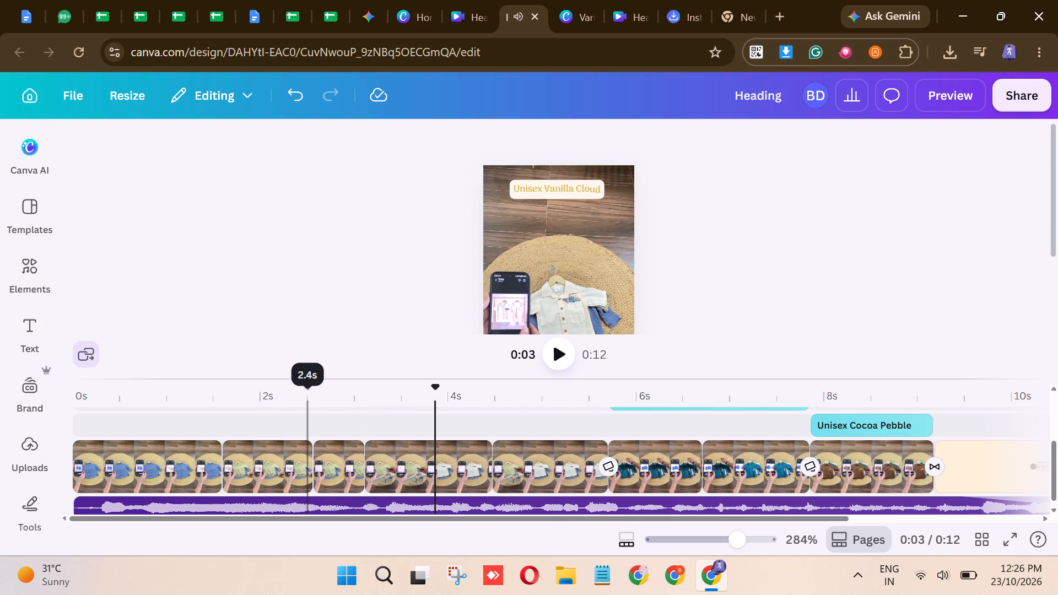
left_click(327, 467)
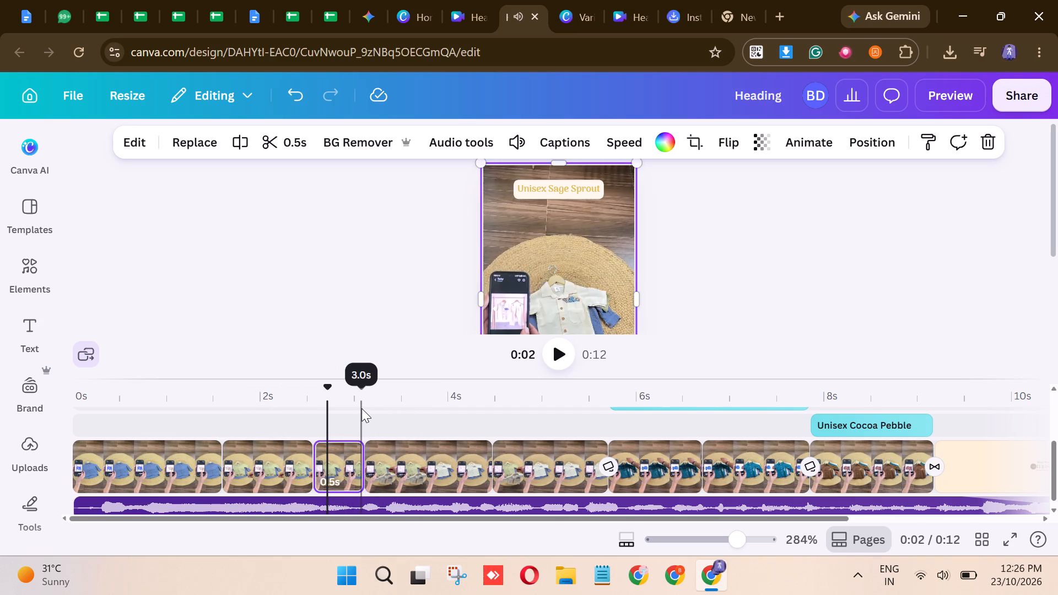
key("space")
key("space")
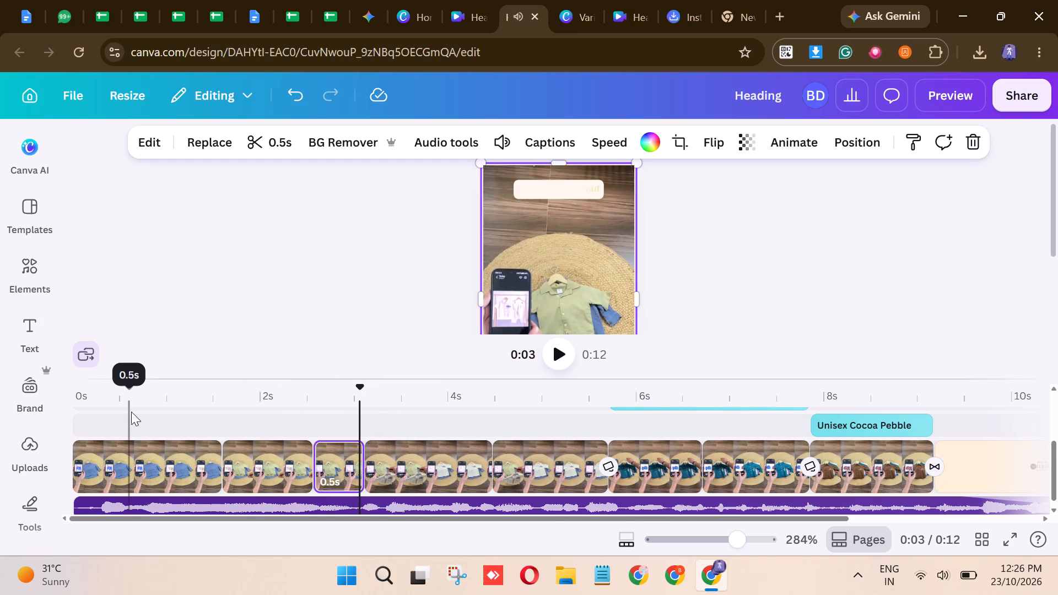
left_click(133, 411)
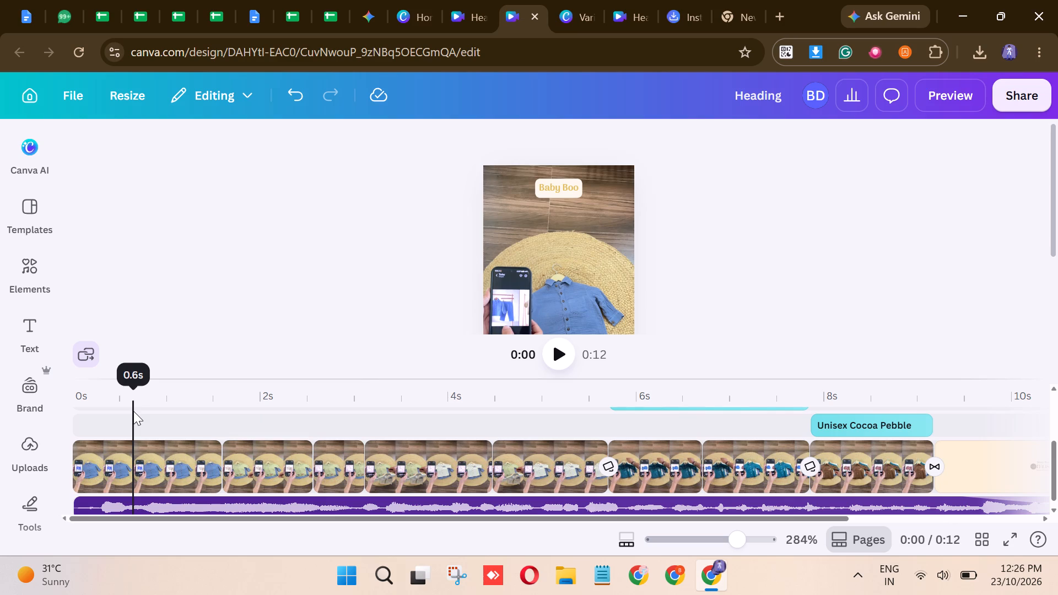
key("space")
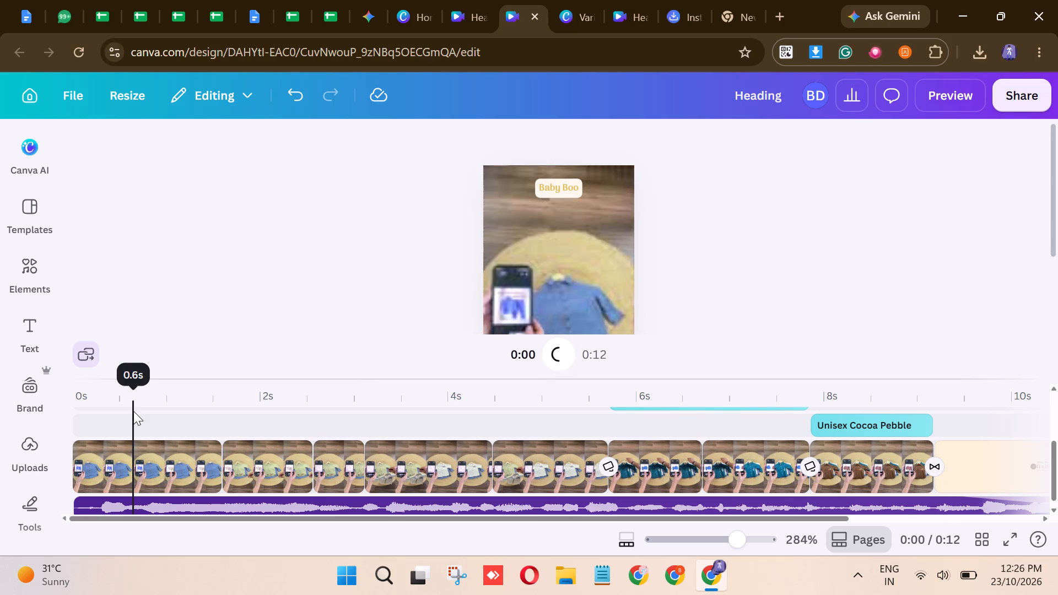
key("space")
key("space")
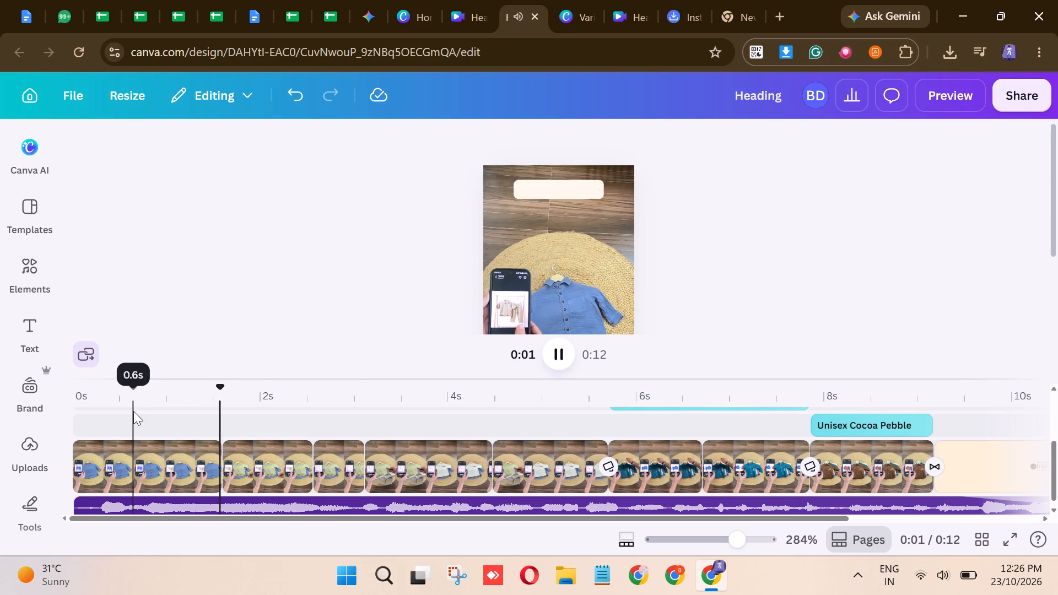
key("space")
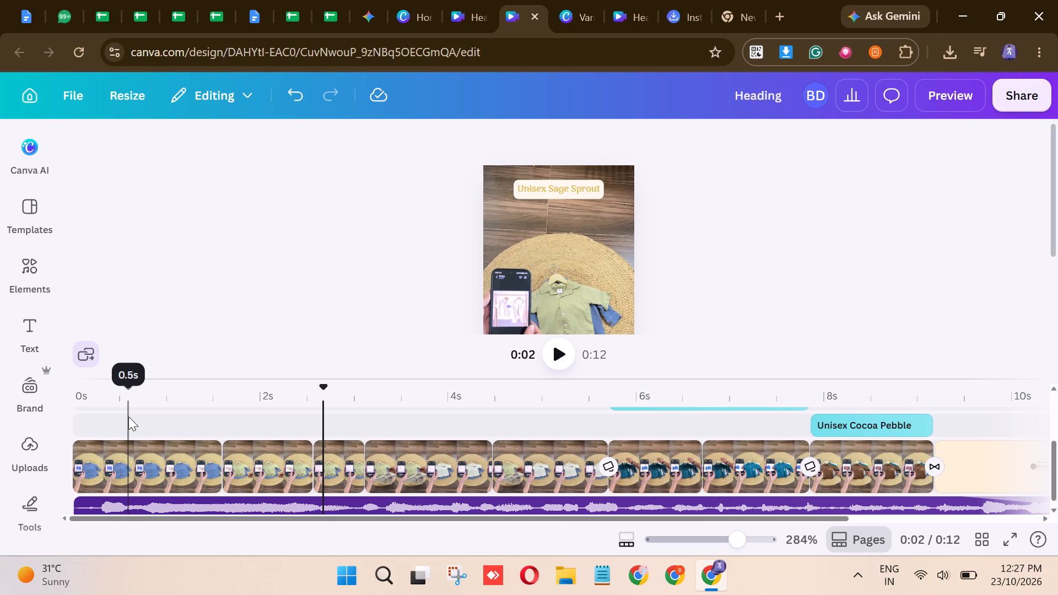
Replay the video from near its start into the Unisex Vanilla Cloud clip to check the cuts between clips.
left_click(100, 403)
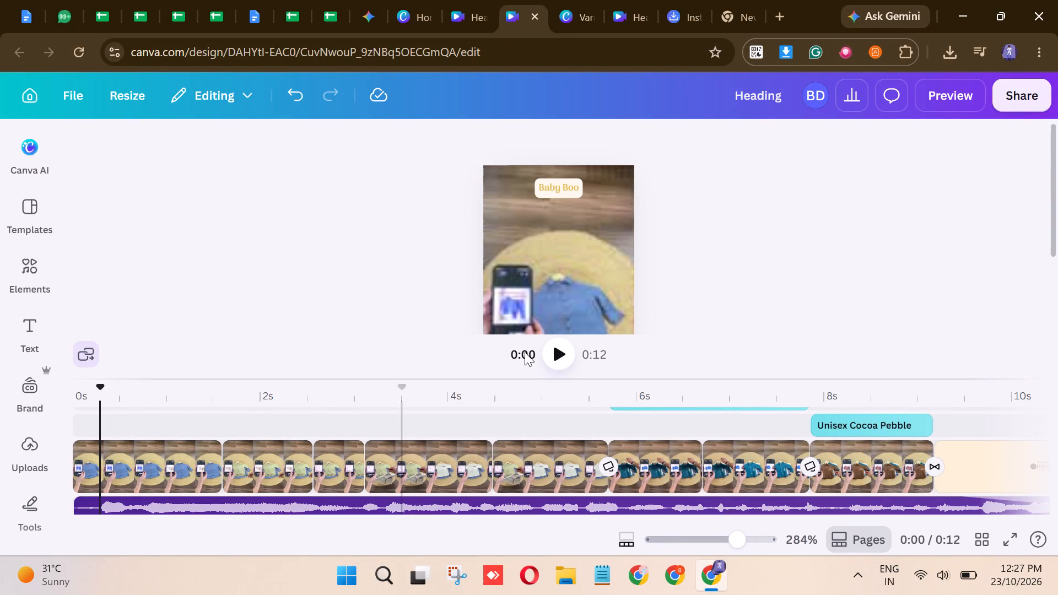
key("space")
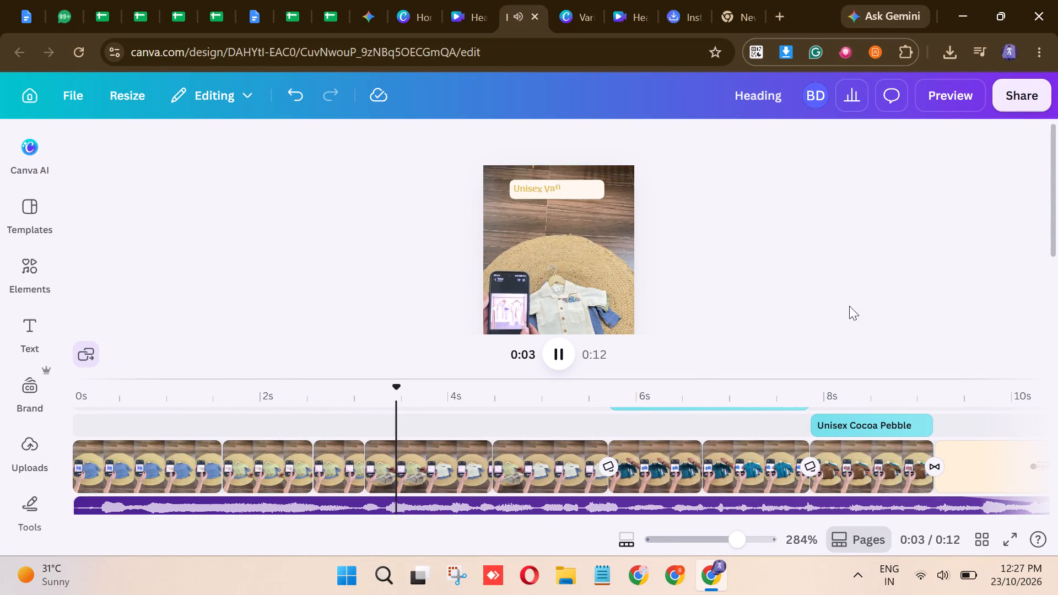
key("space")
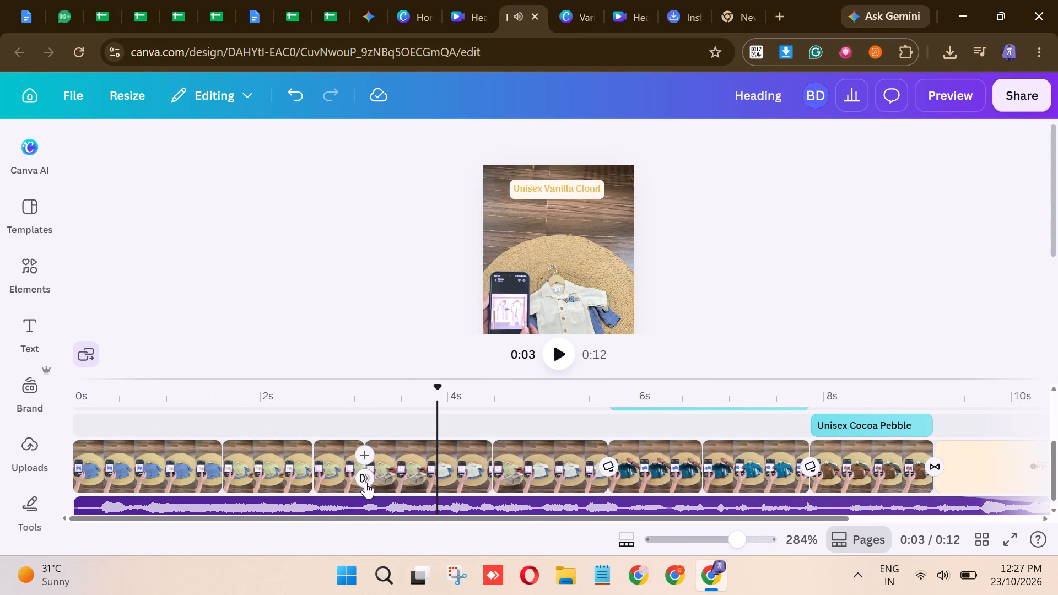
Open the transition options between the third clip and the Unisex Vanilla Cloud clip, and select the 1.3 s Vanilla Cloud clip.
left_click(366, 482)
left_click(385, 457)
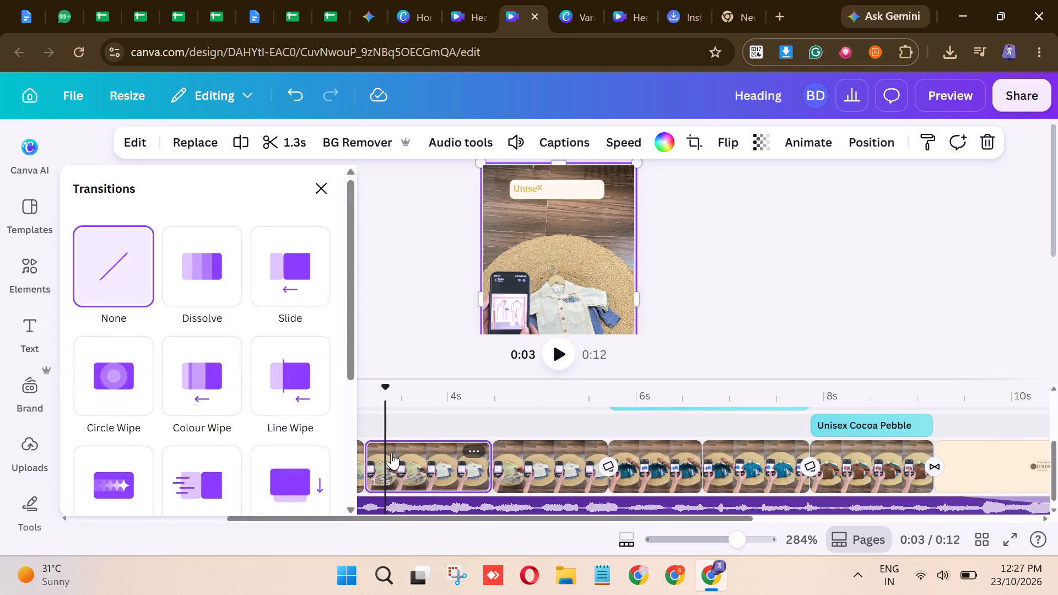
Apply the Ink Reveal animation, on enter, to the 1.3 s Unisex Vanilla Cloud clip.
left_click(329, 180)
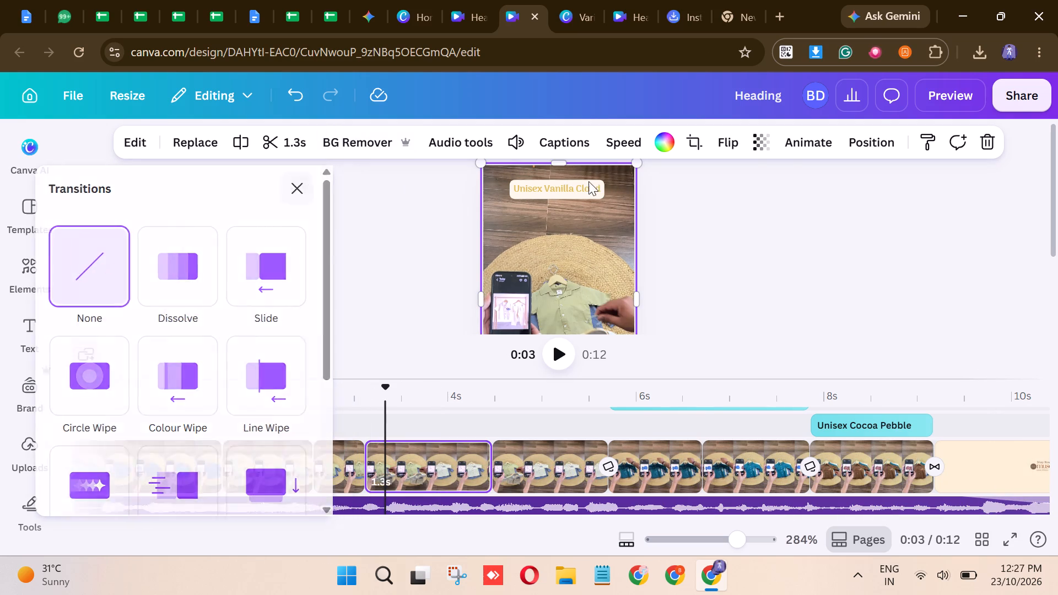
left_click(809, 149)
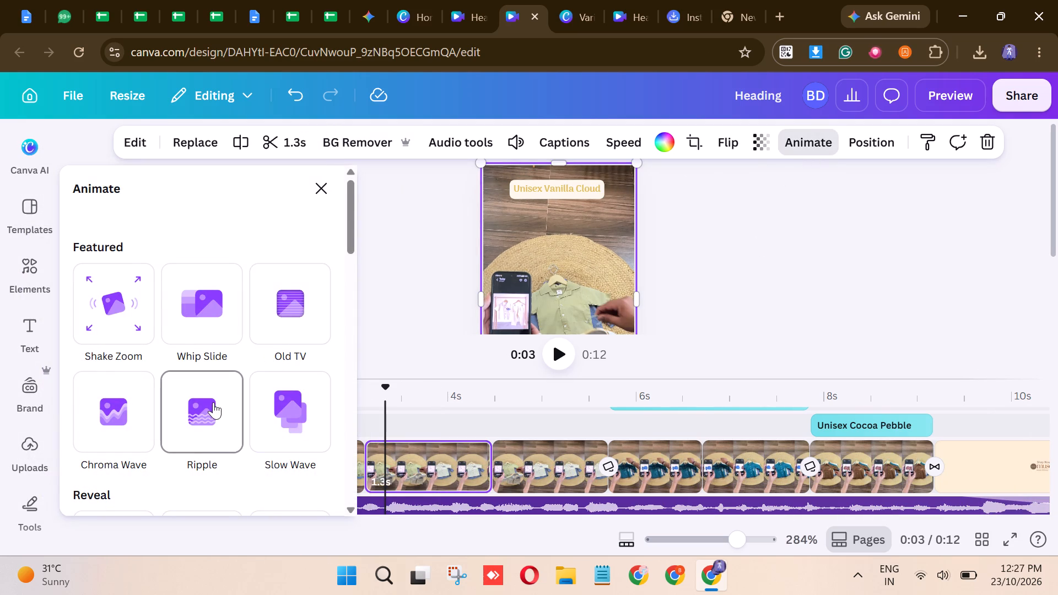
scroll(213, 402, "down", 1)
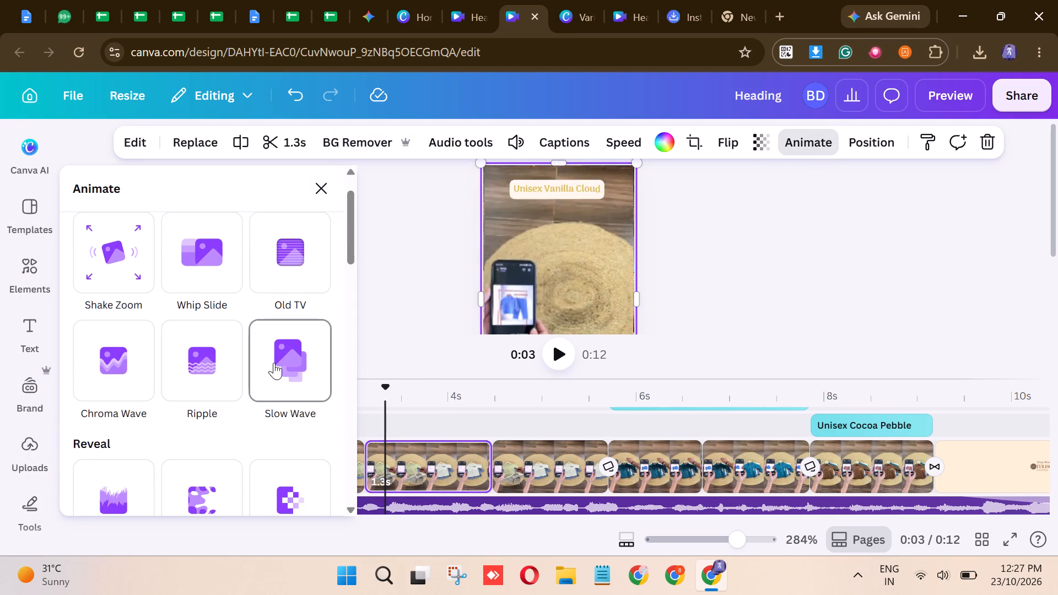
scroll(274, 363, "down", 2)
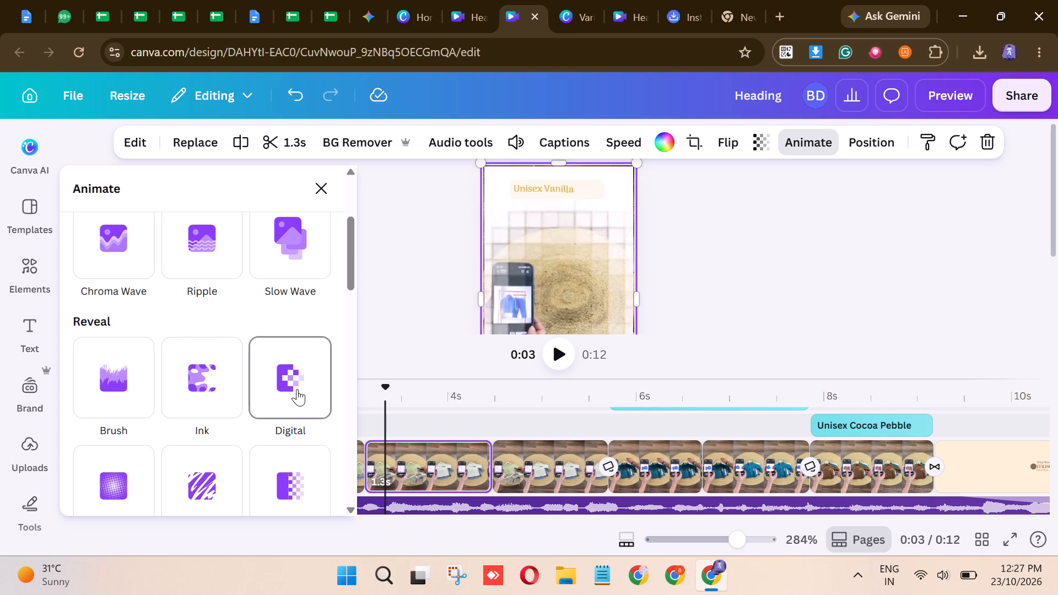
scroll(297, 389, "down", 1)
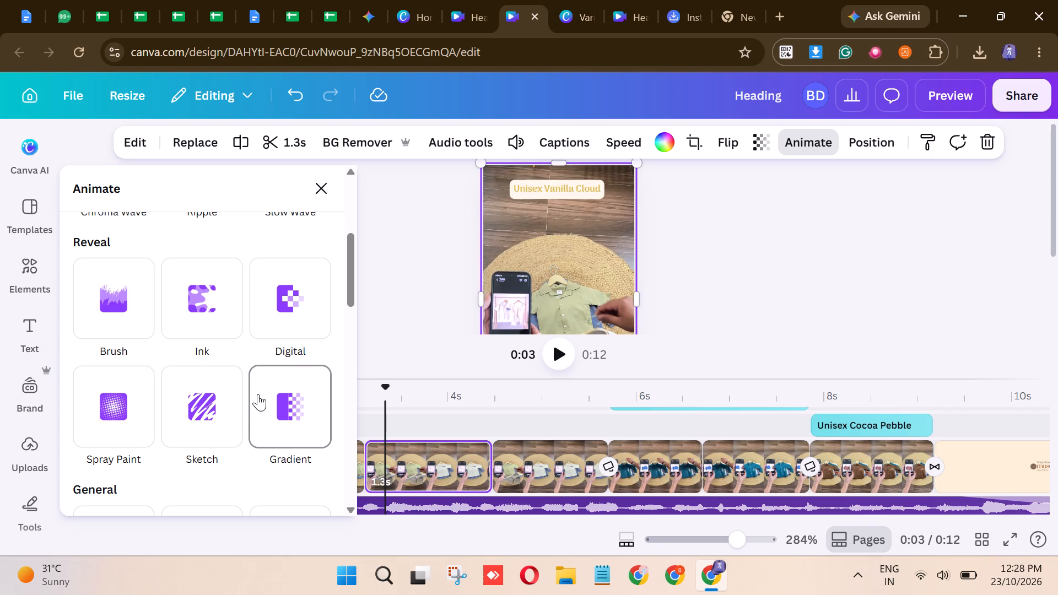
left_click(204, 311)
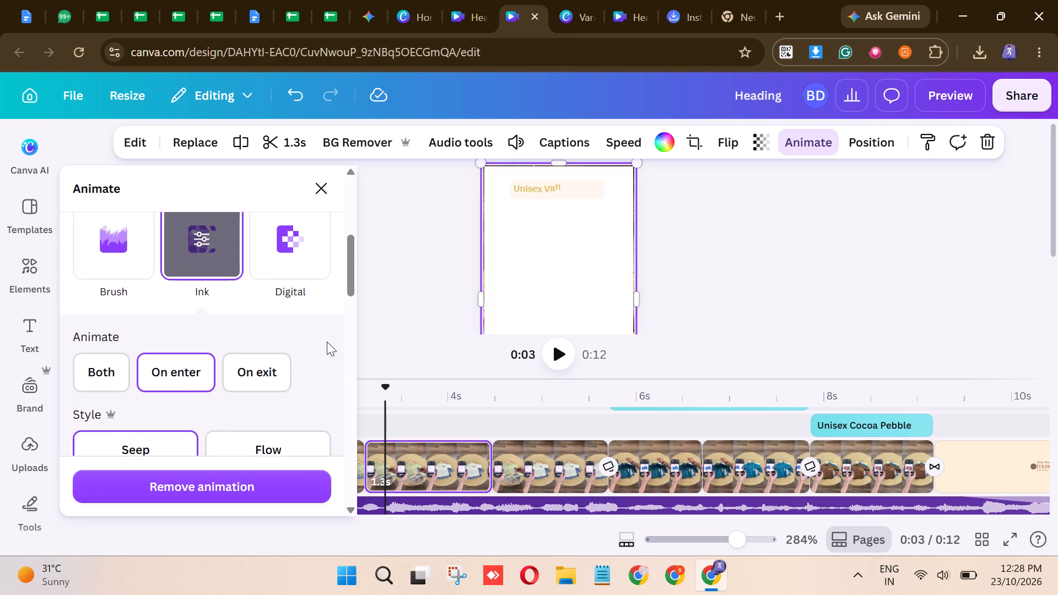
Replay the video from near the start into the Unisex Sky Moss clip to check the Ink animation.
left_click_drag(388, 390, 258, 399)
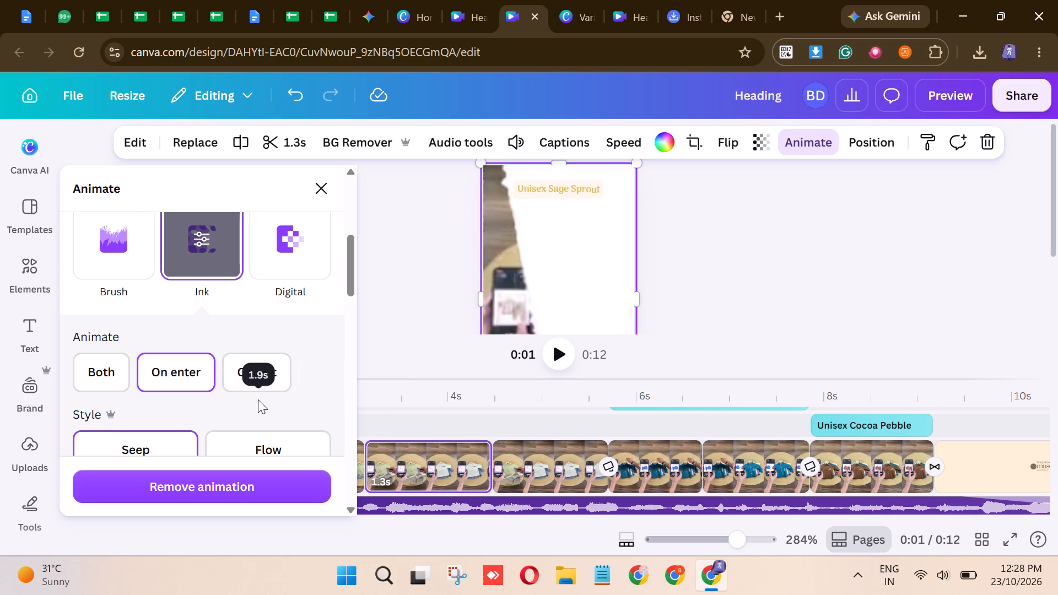
left_click_drag(258, 399, 186, 407)
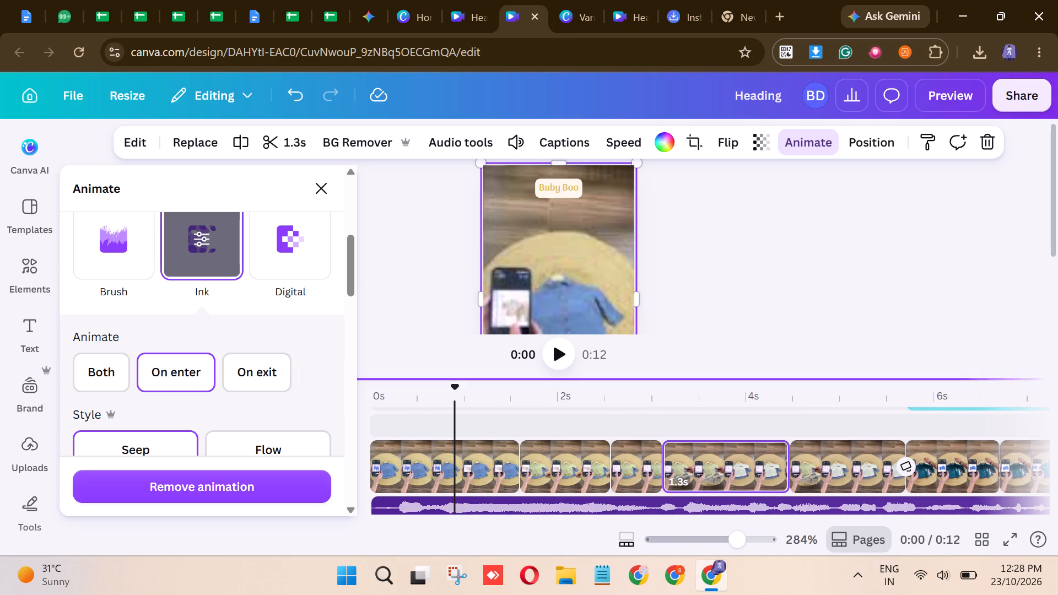
left_click(568, 349)
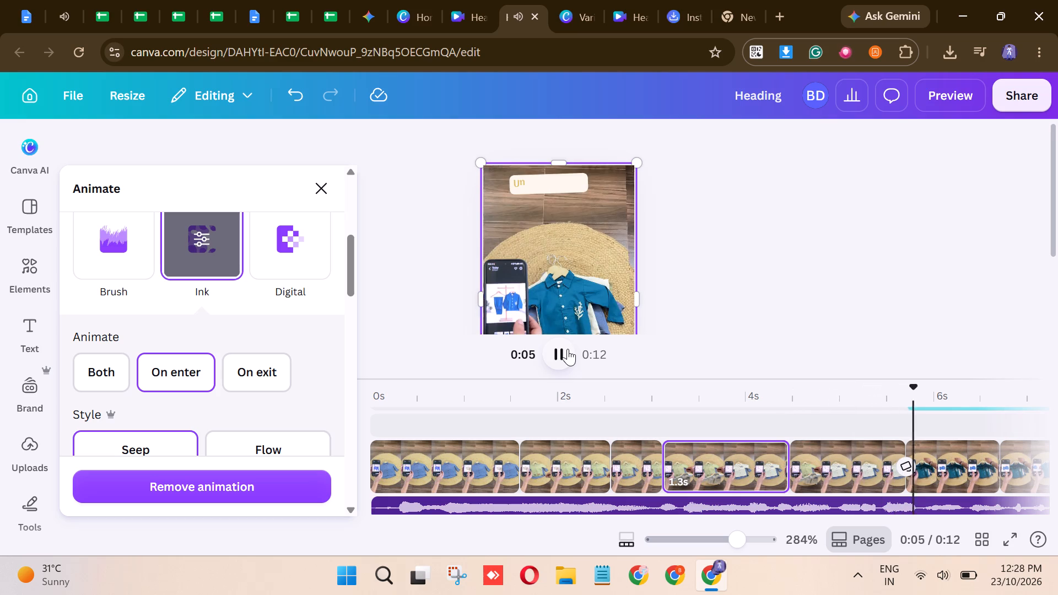
left_click(568, 349)
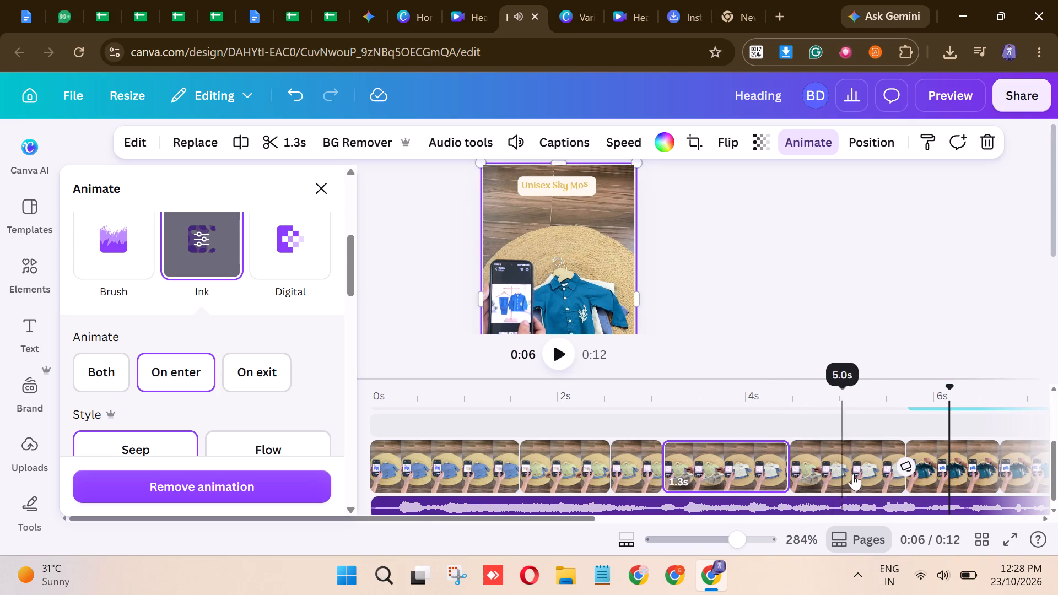
Set the transition between the 1.2 s Unisex Vanilla Cloud clip and the first Unisex Sky Moss clip to None.
left_click(834, 475)
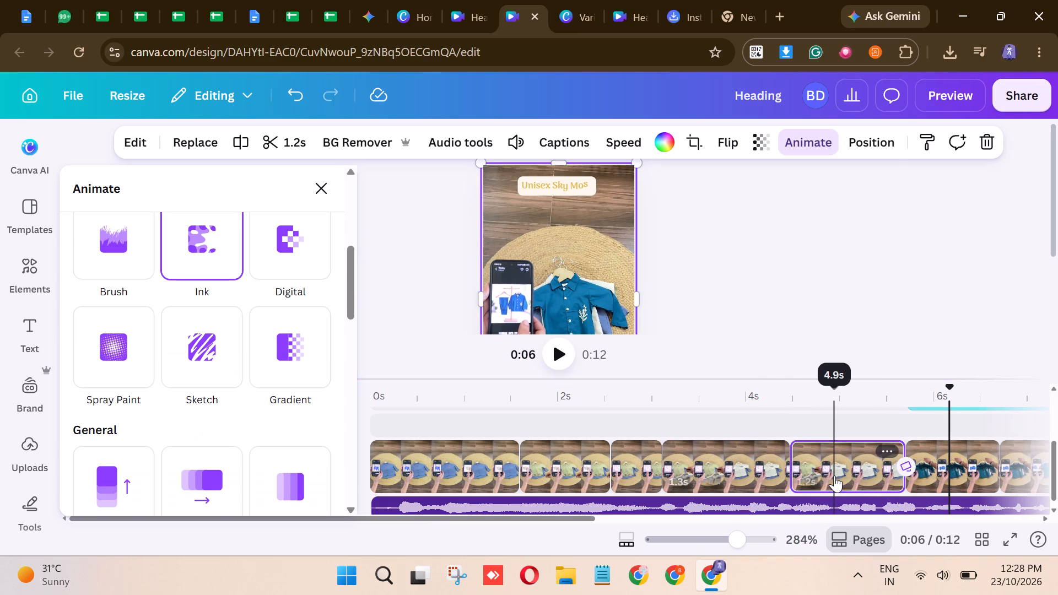
left_click(909, 468)
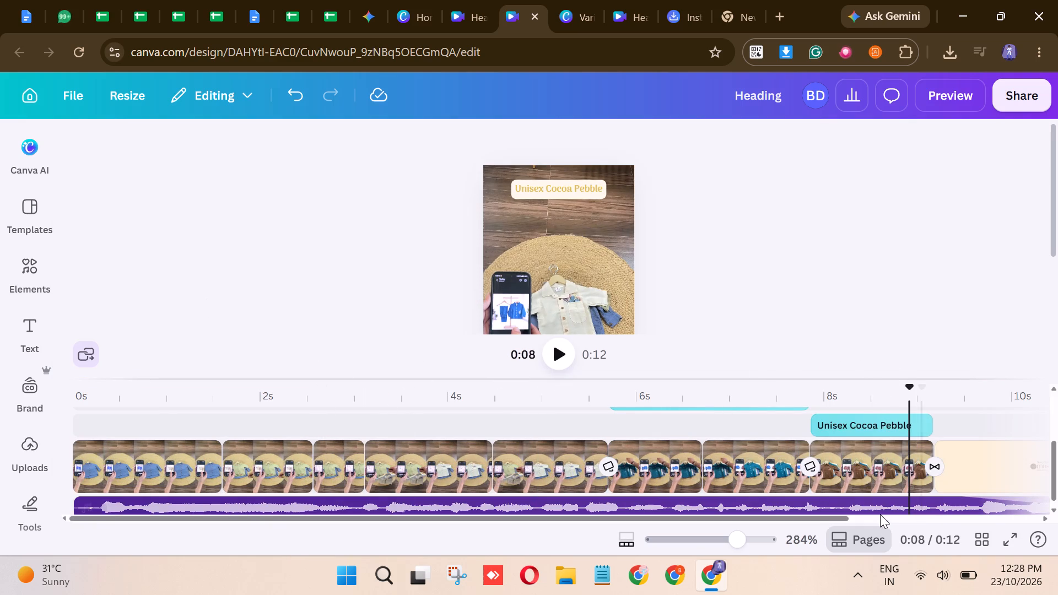
left_click(609, 474)
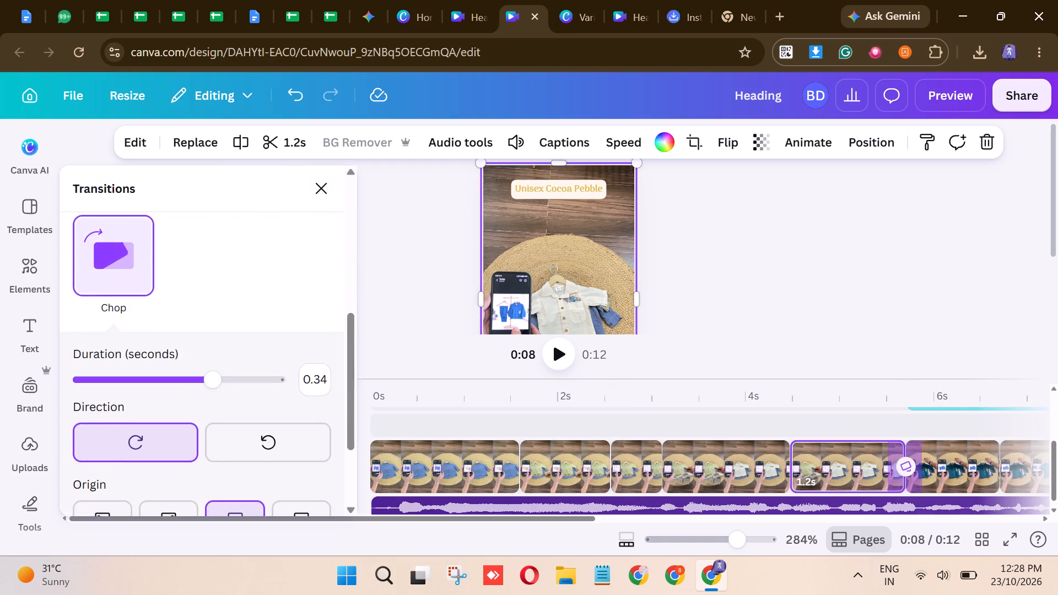
scroll(172, 288, "up", 3)
left_click(132, 291)
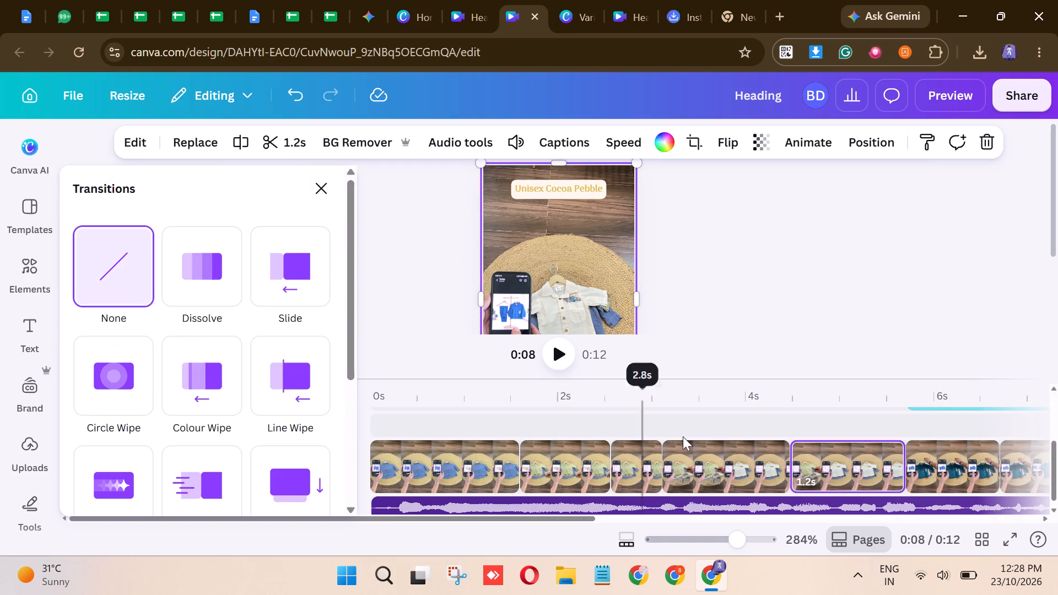
Spot-check frames in the Unisex Vanilla Cloud clips and briefly play the 0.9 s Unisex Sage Sprout clip.
left_click(844, 459)
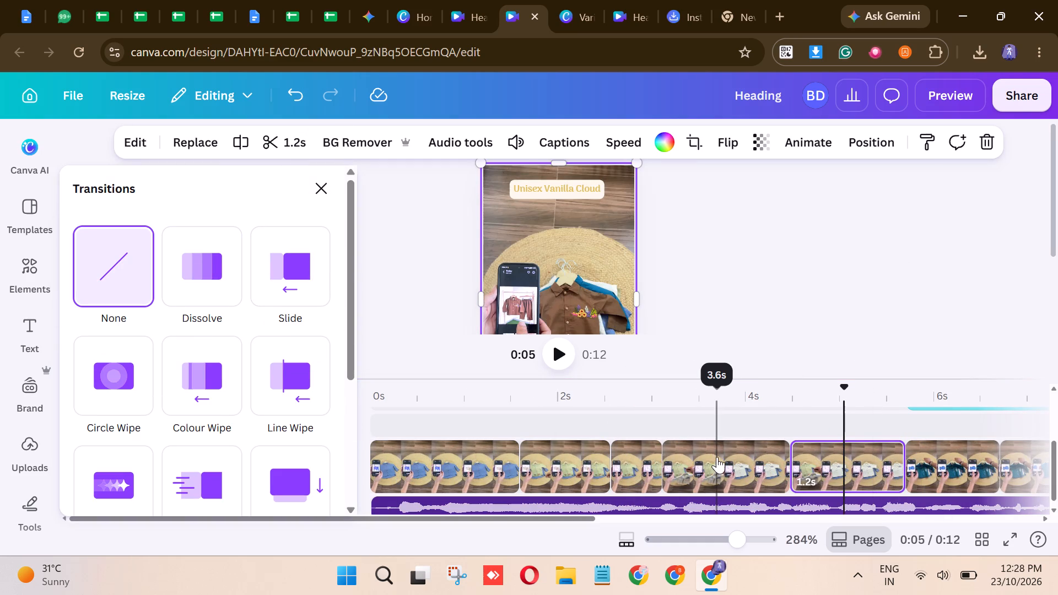
left_click(717, 458)
left_click(566, 463)
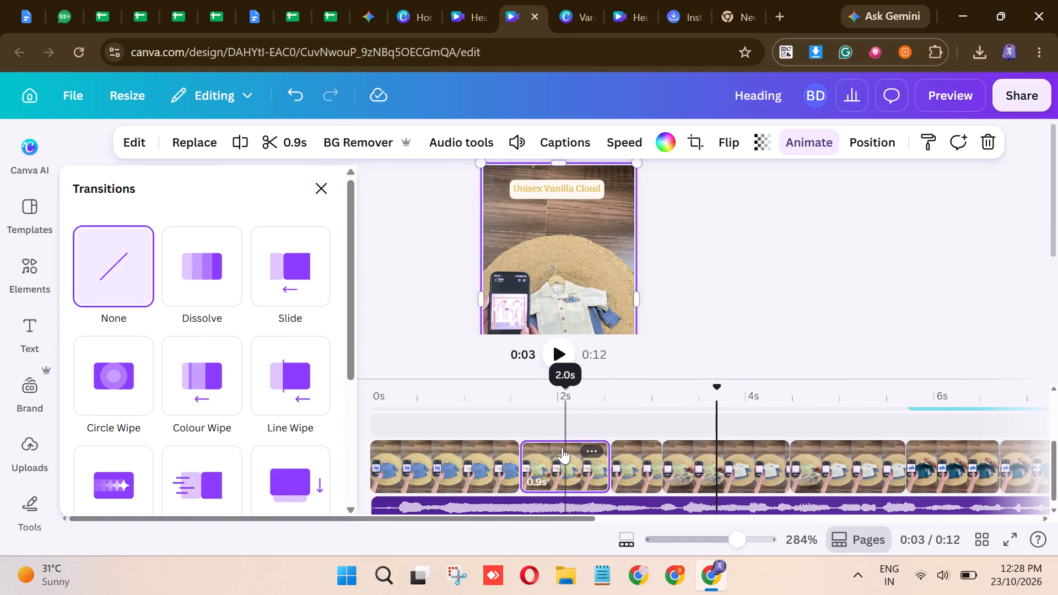
key("space")
key("space")
key("space")
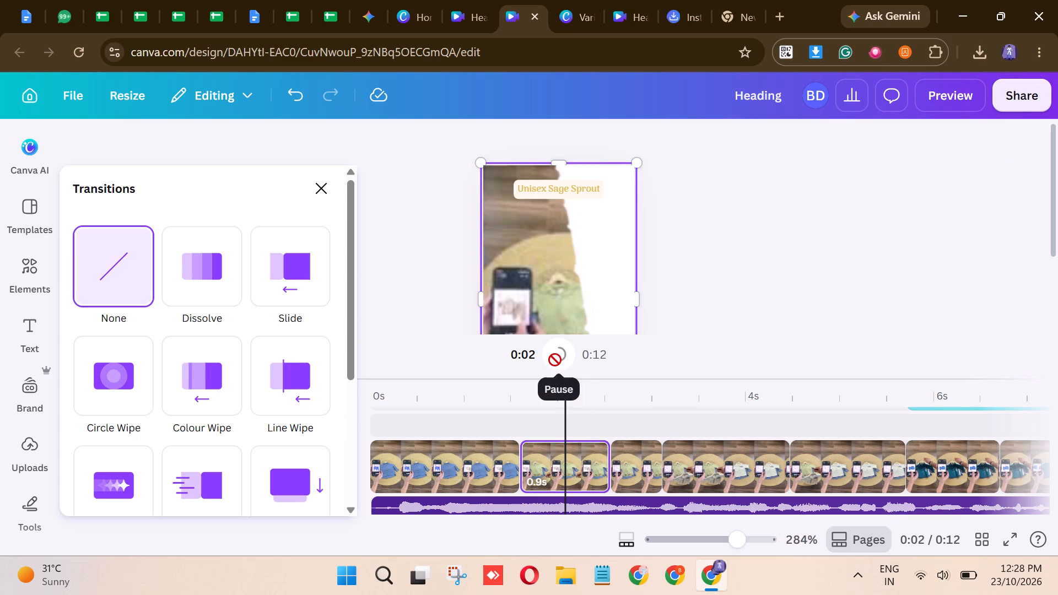
key("space")
left_click(326, 201)
key("space")
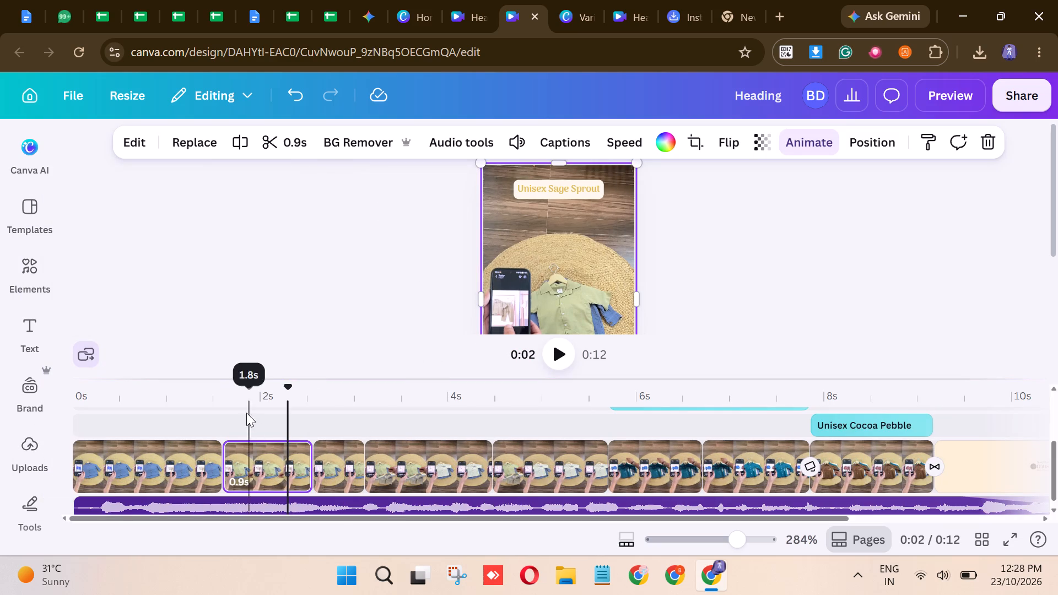
Replay from the opening clip into Unisex Sky Moss, rechecking the cut from the 1.2 s Vanilla Cloud clip.
left_click_drag(106, 412, 29, 415)
left_click(114, 403)
key("space")
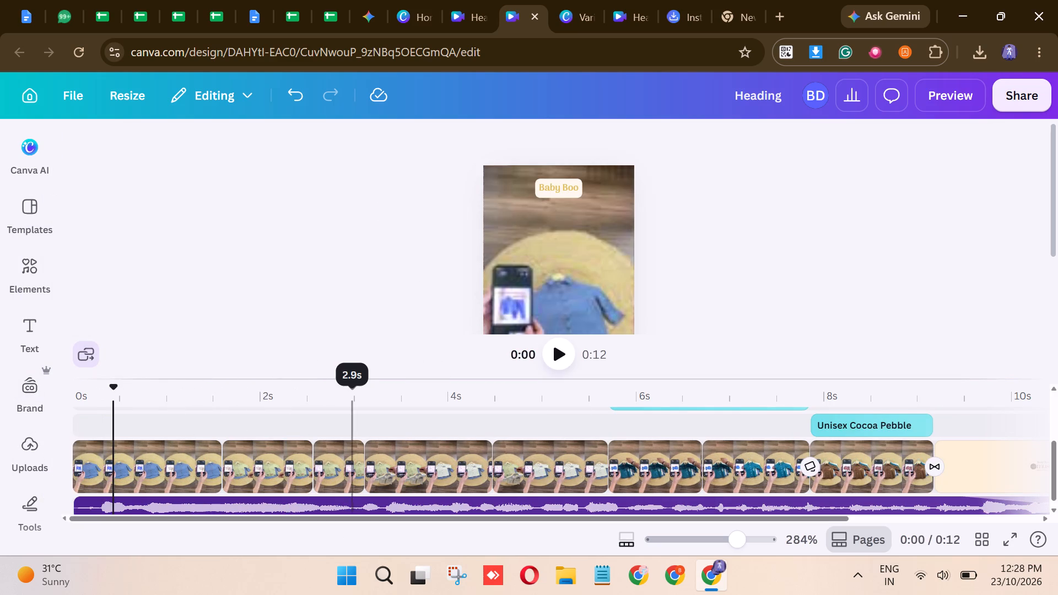
key("space")
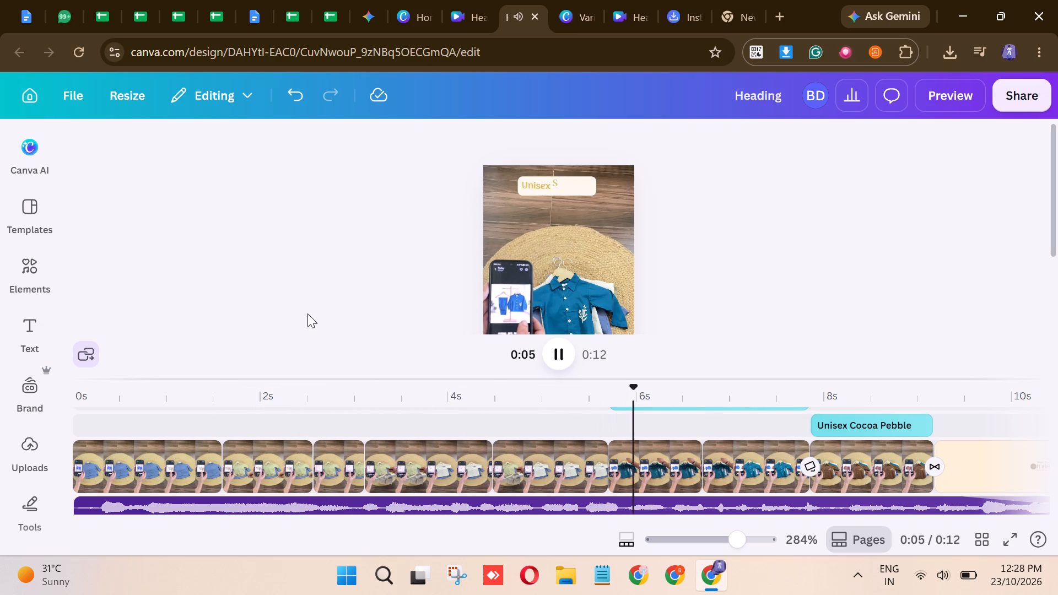
key("space")
left_click(552, 474)
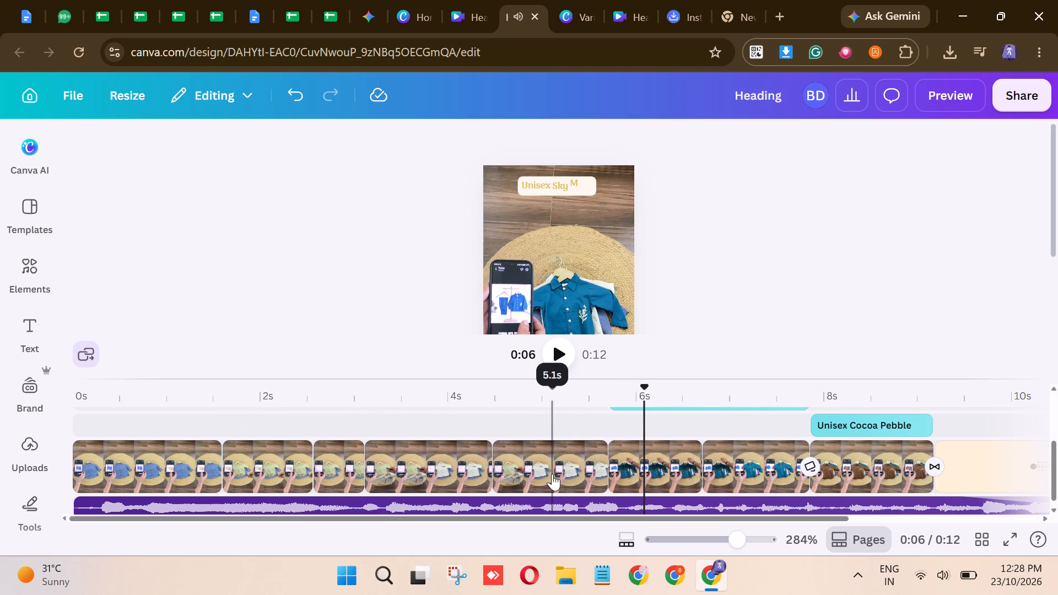
key("space")
key("space")
Apply the Succession animation at medium speed, on both enter and exit, to the 1.0 s Unisex Sky Moss clip.
left_click(630, 459)
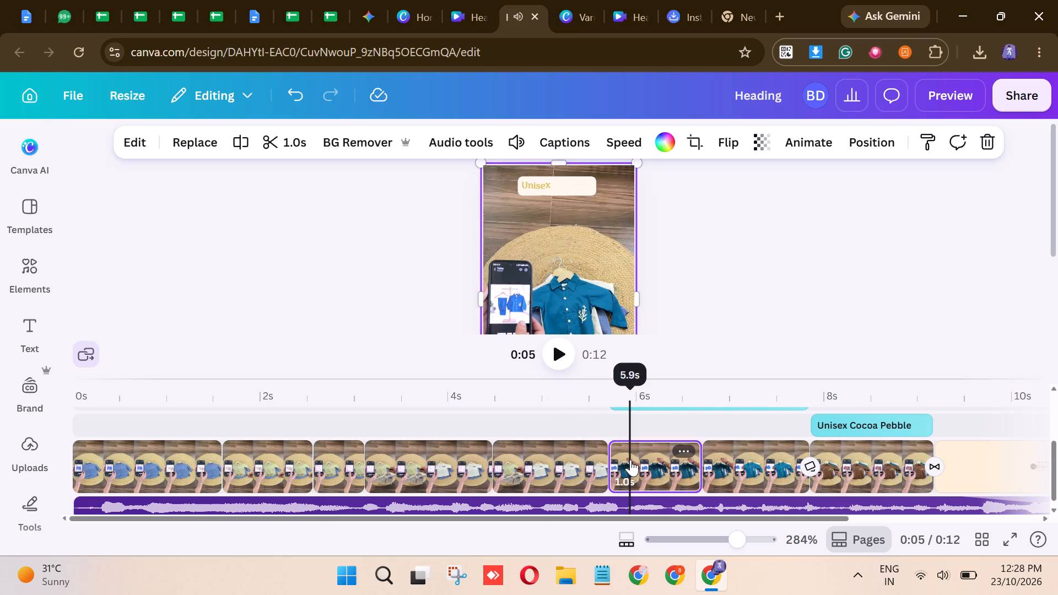
left_click(816, 139)
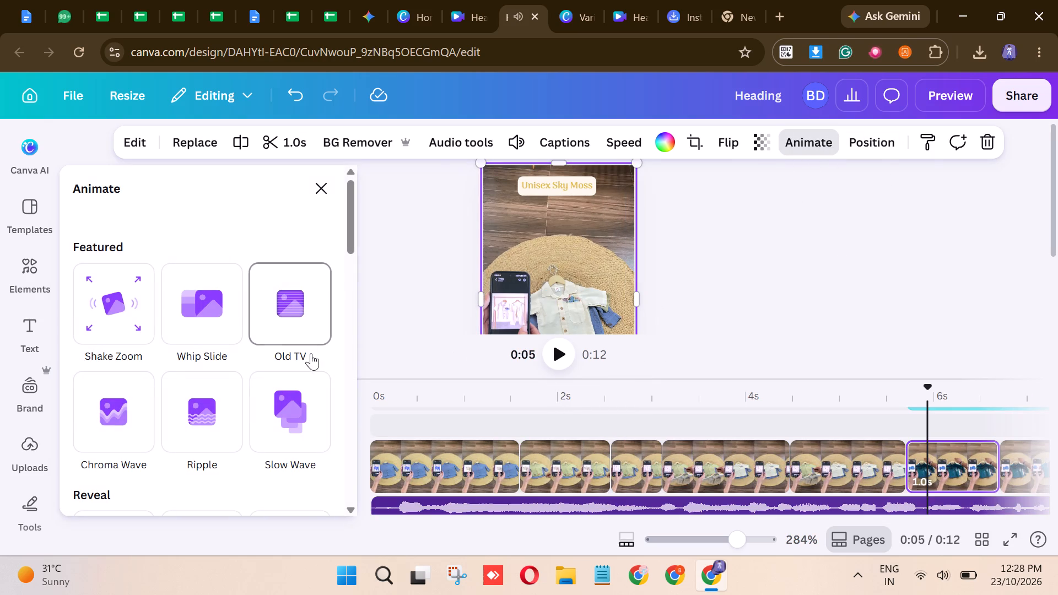
scroll(296, 340, "down", 7)
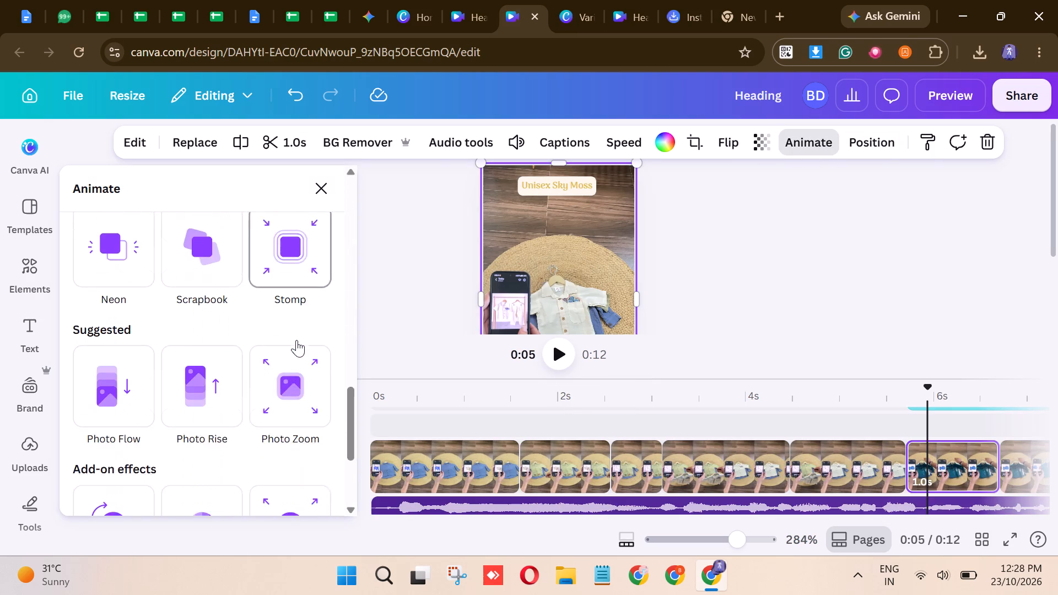
scroll(295, 343, "up", 5)
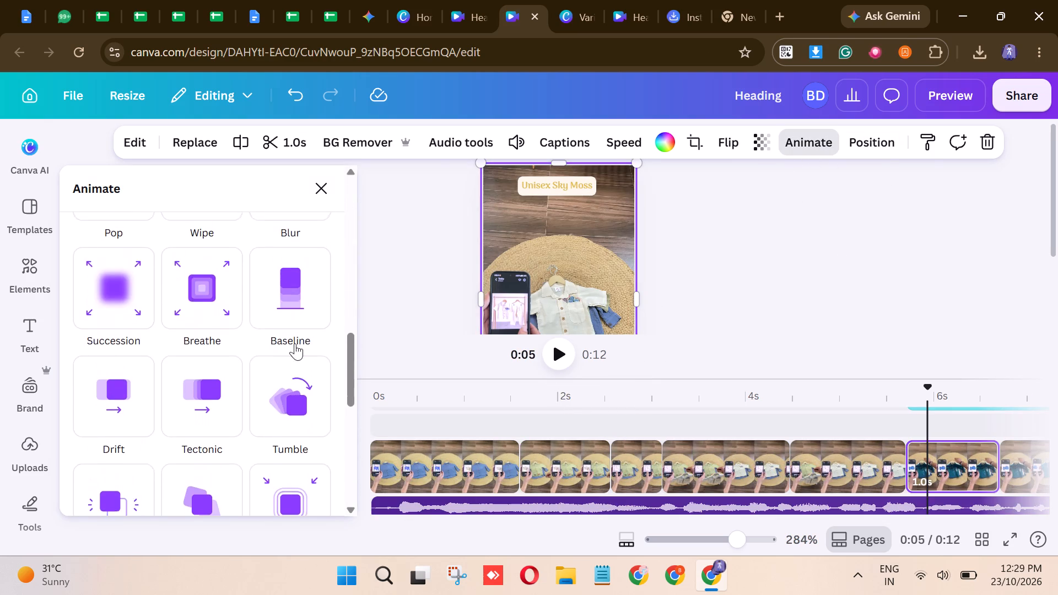
scroll(295, 343, "up", 3)
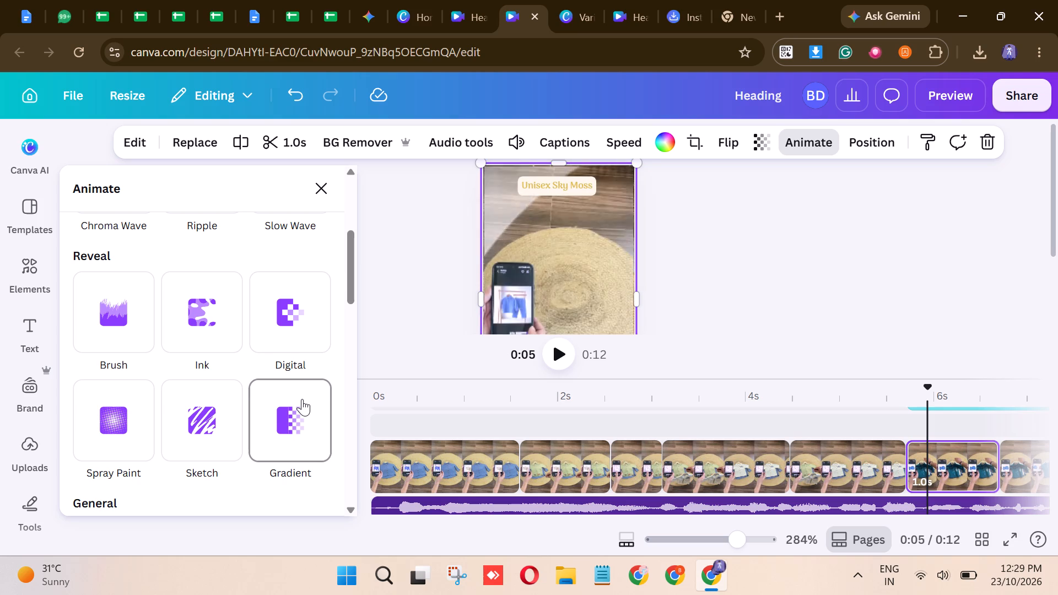
scroll(302, 399, "down", 2)
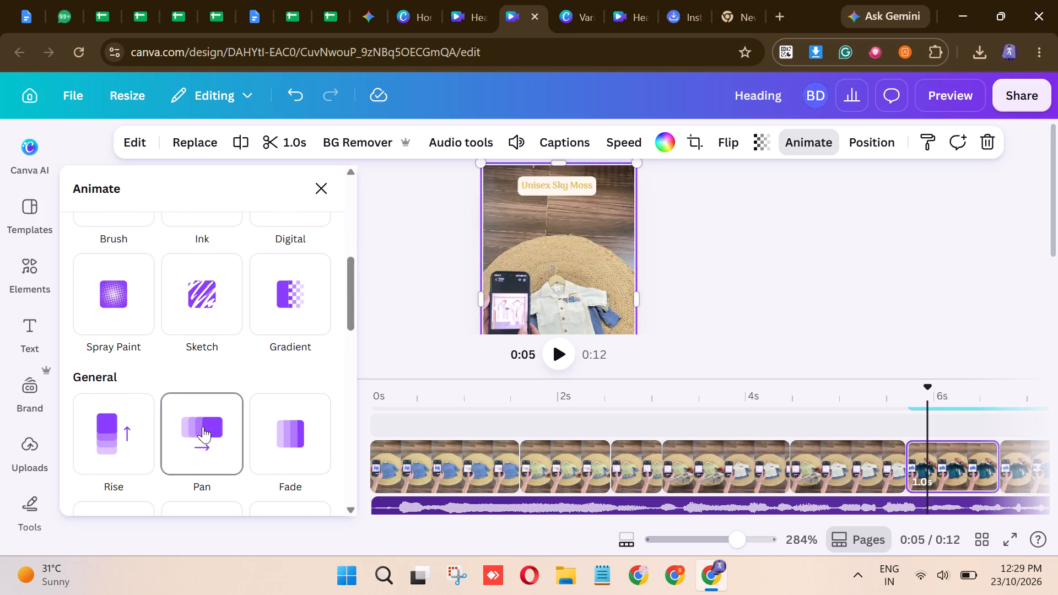
scroll(150, 433, "down", 1)
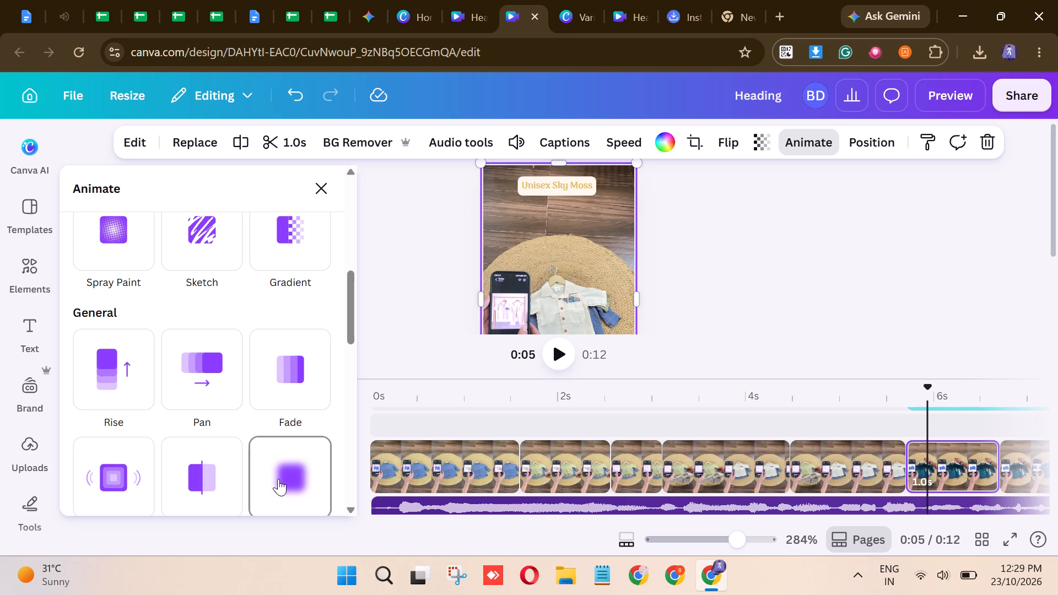
scroll(278, 479, "down", 1)
scroll(127, 447, "down", 1)
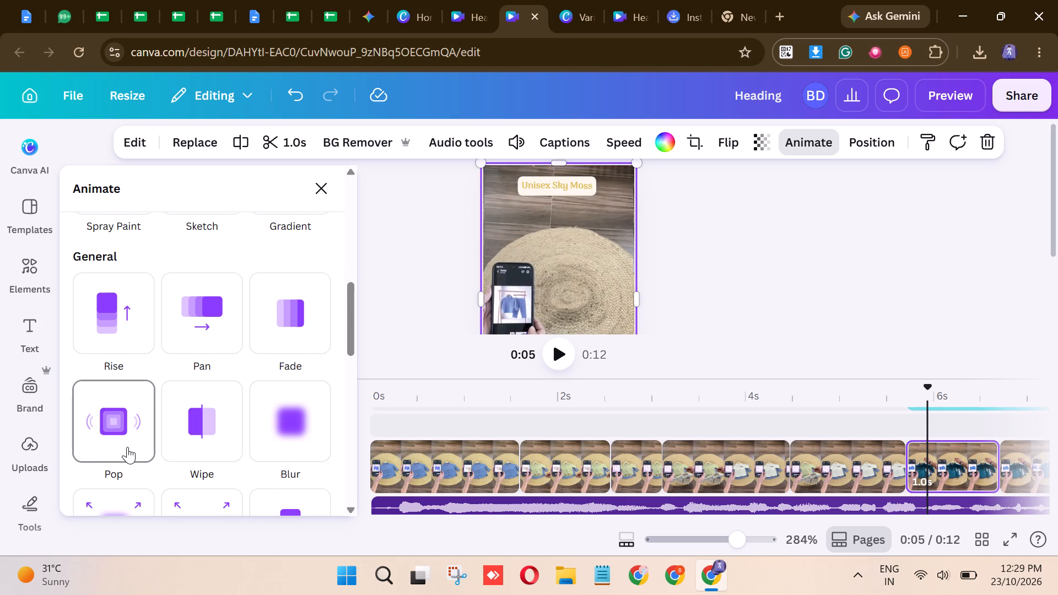
scroll(127, 447, "down", 1)
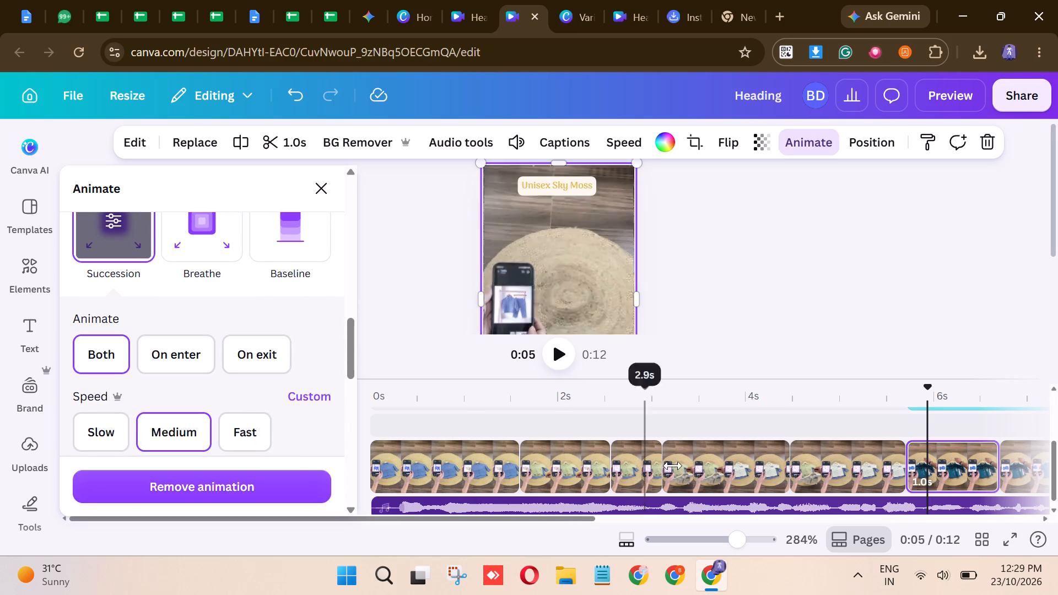
Replay the video from the beginning into the Unisex Cocoa Pebble clip to check the clip animations and cuts.
left_click_drag(535, 403, 73, 418)
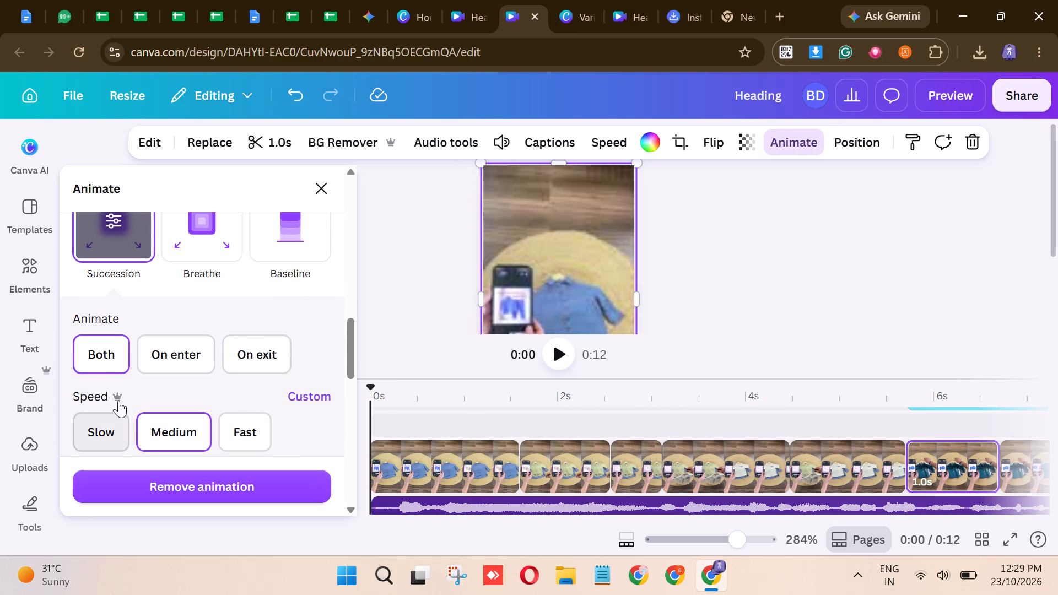
key("space")
left_click(559, 357)
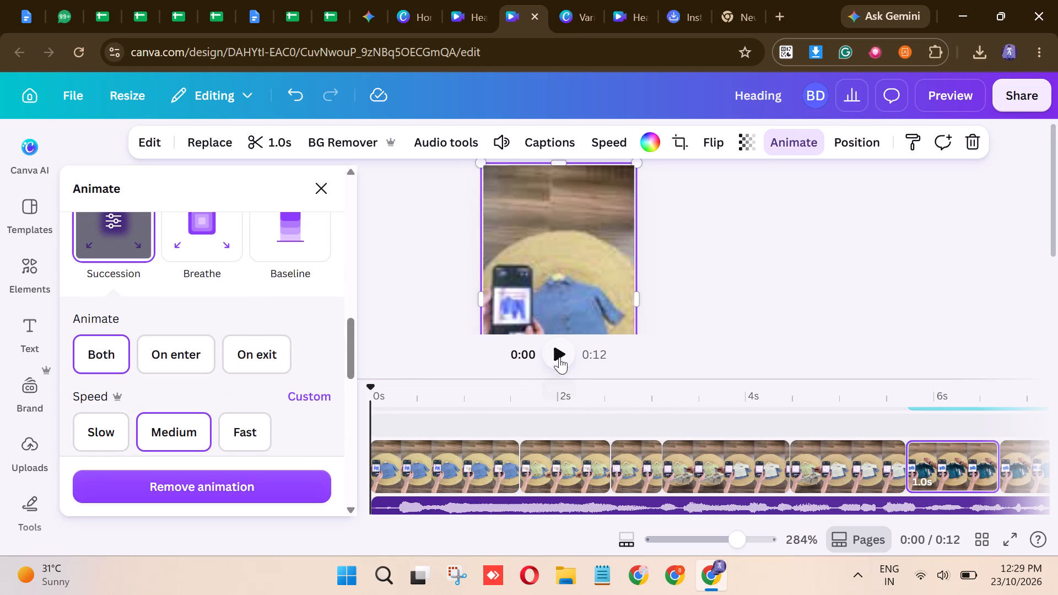
left_click(559, 357)
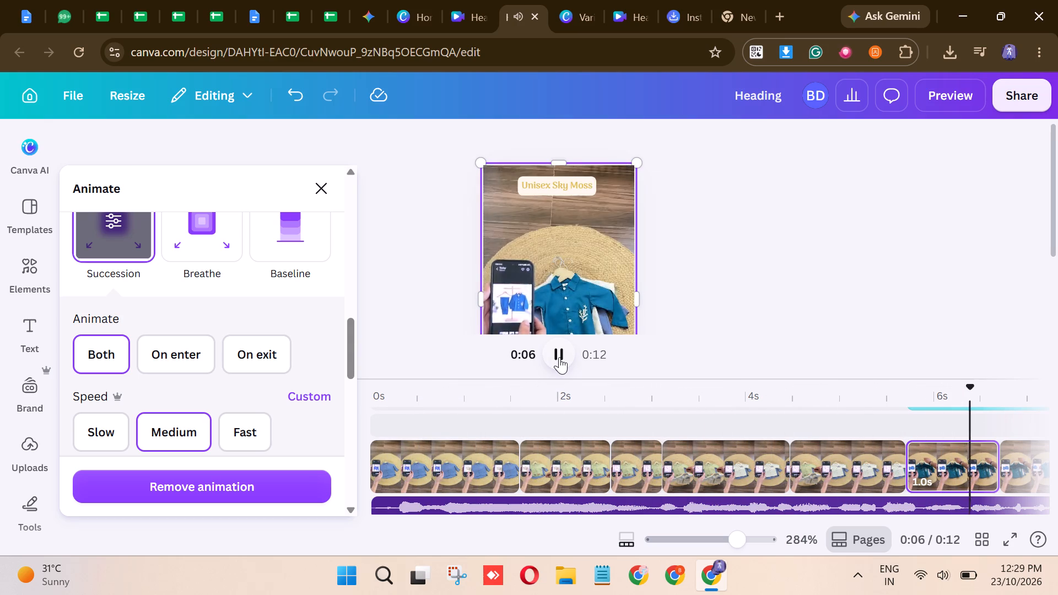
key("space")
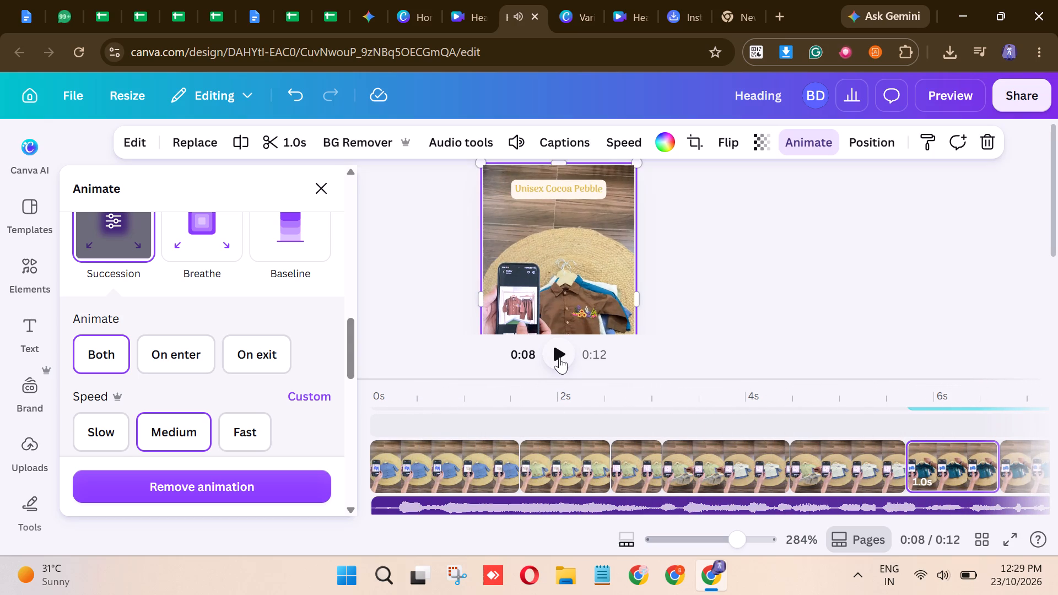
scroll(915, 477, "left", 5)
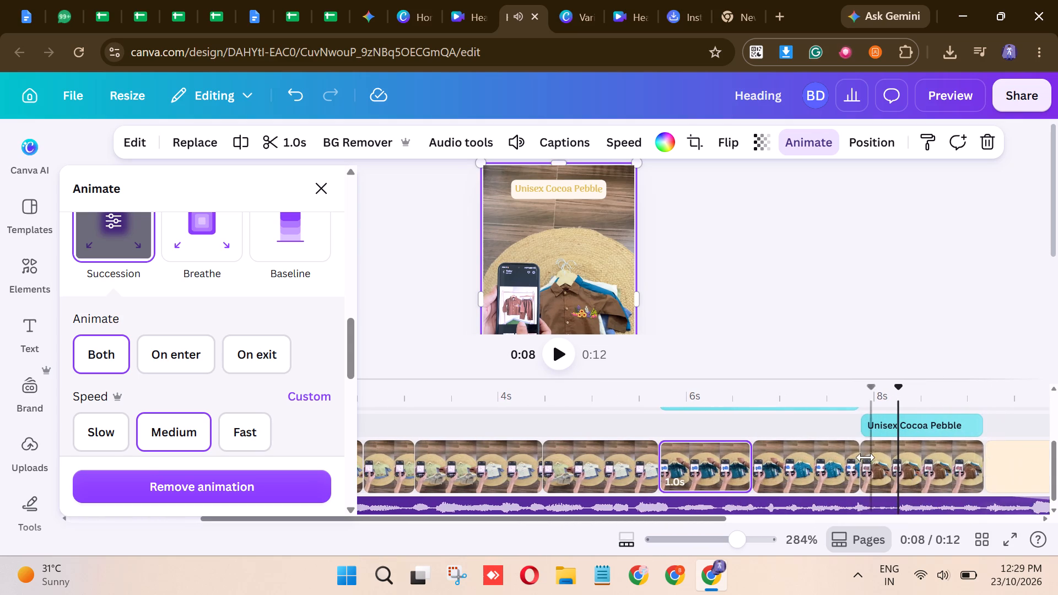
Set the transition between the 1.1 s Unisex Sky Moss clip and the Unisex Cocoa Pebble clip to None.
left_click(857, 457)
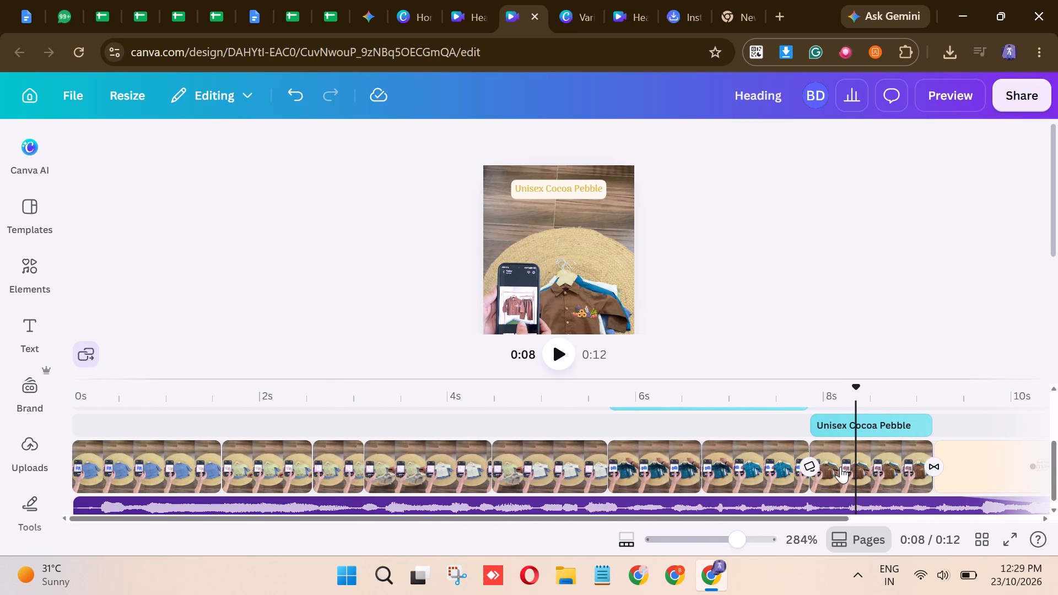
left_click(810, 464)
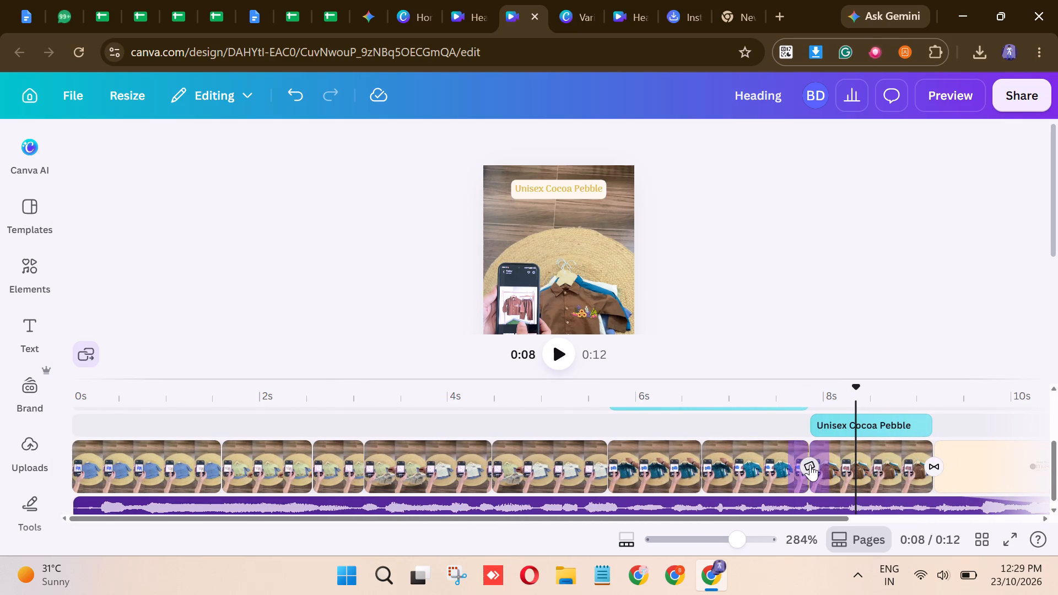
scroll(172, 278, "up", 3)
left_click(150, 280)
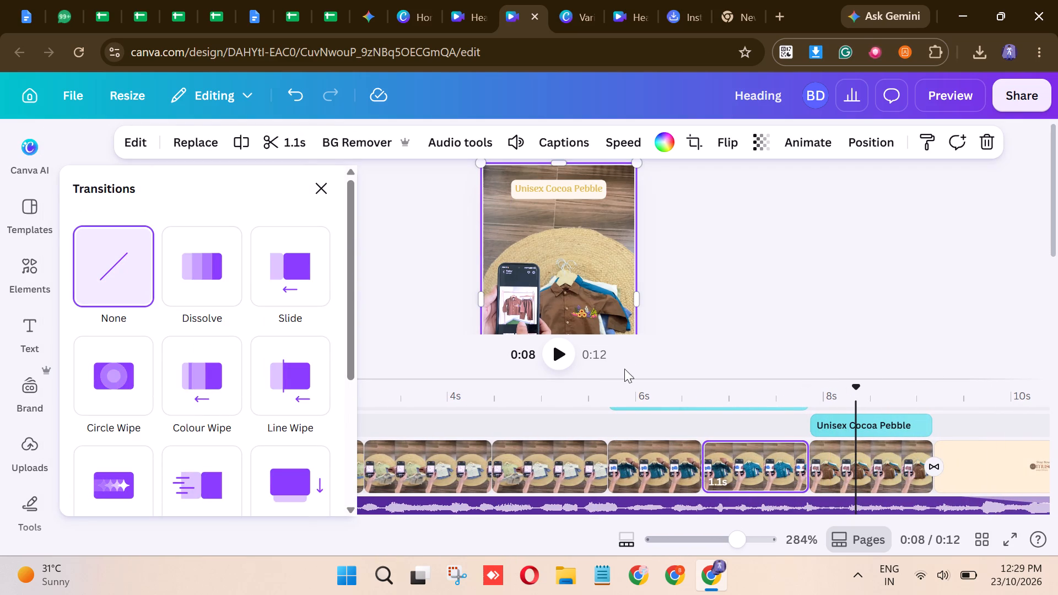
Apply the Neon animation, on both enter and exit, to the 1.3 s Unisex Cocoa Pebble clip.
left_click(871, 466)
left_click(801, 146)
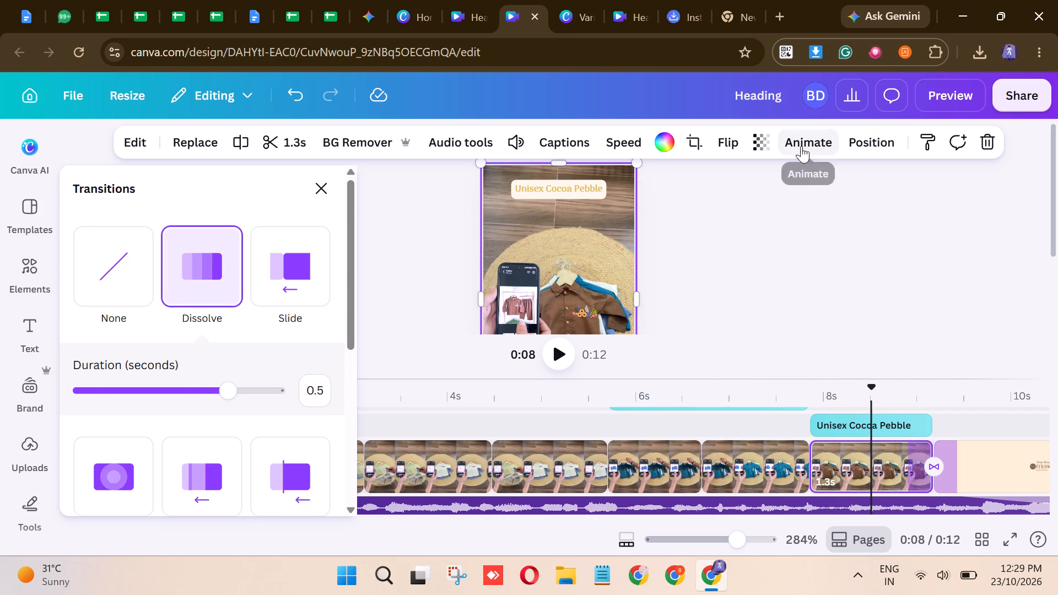
scroll(178, 372, "down", 2)
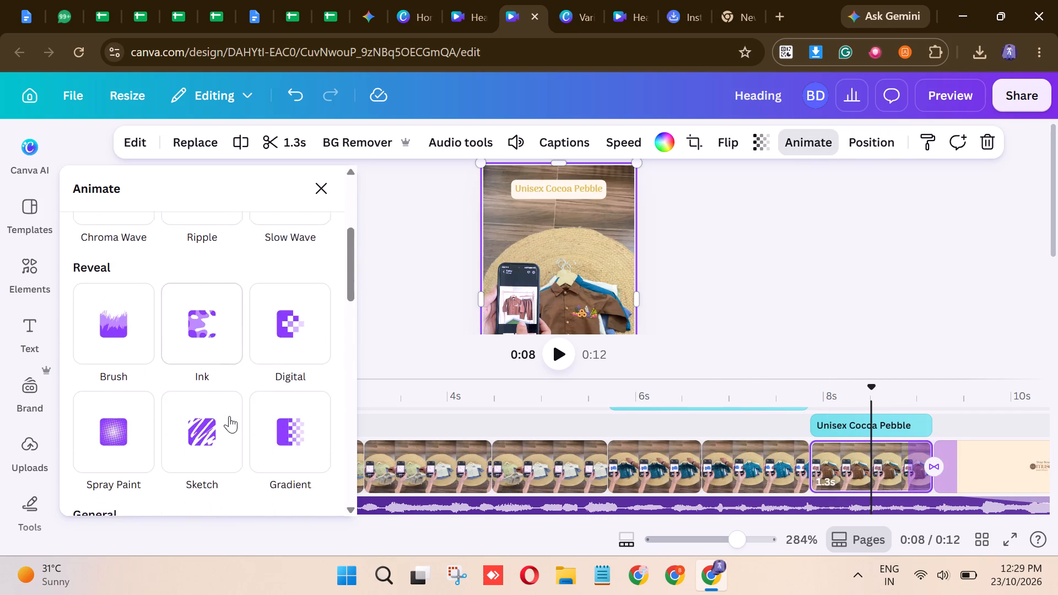
scroll(229, 416, "down", 3)
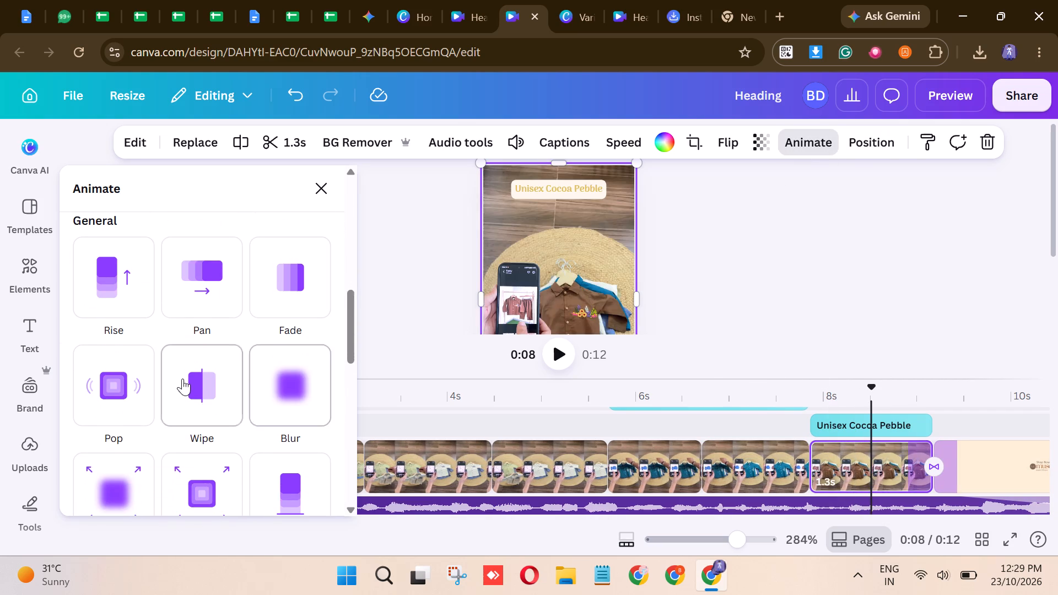
scroll(214, 434, "down", 2)
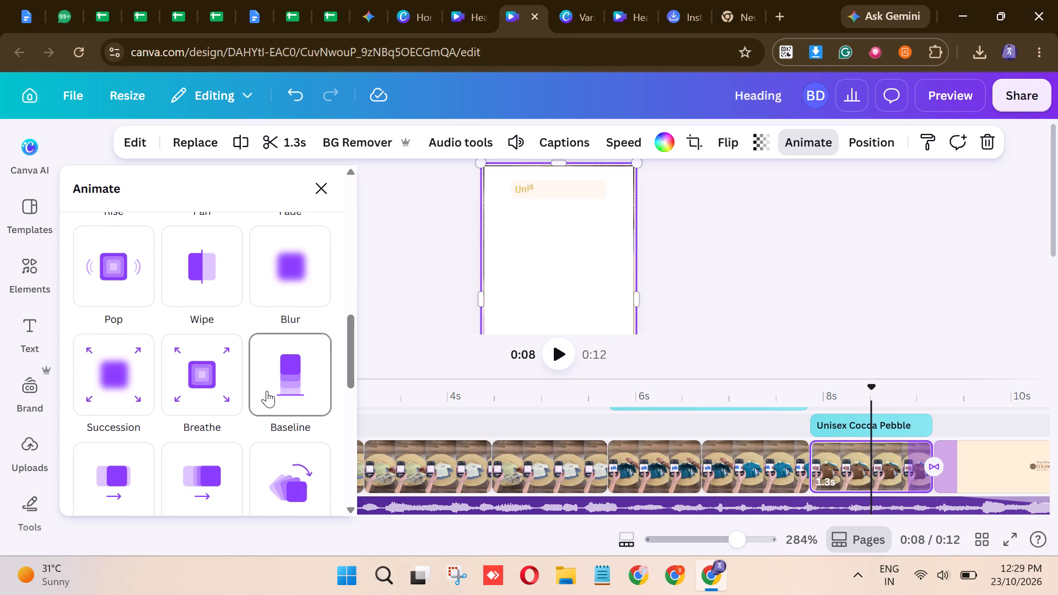
scroll(292, 460, "down", 1)
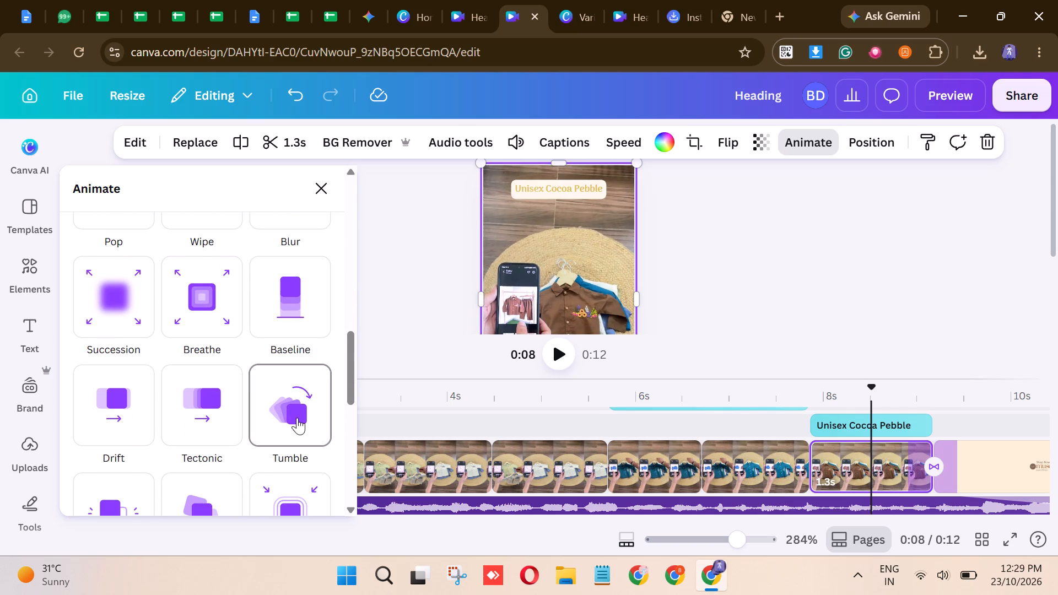
scroll(297, 418, "down", 1)
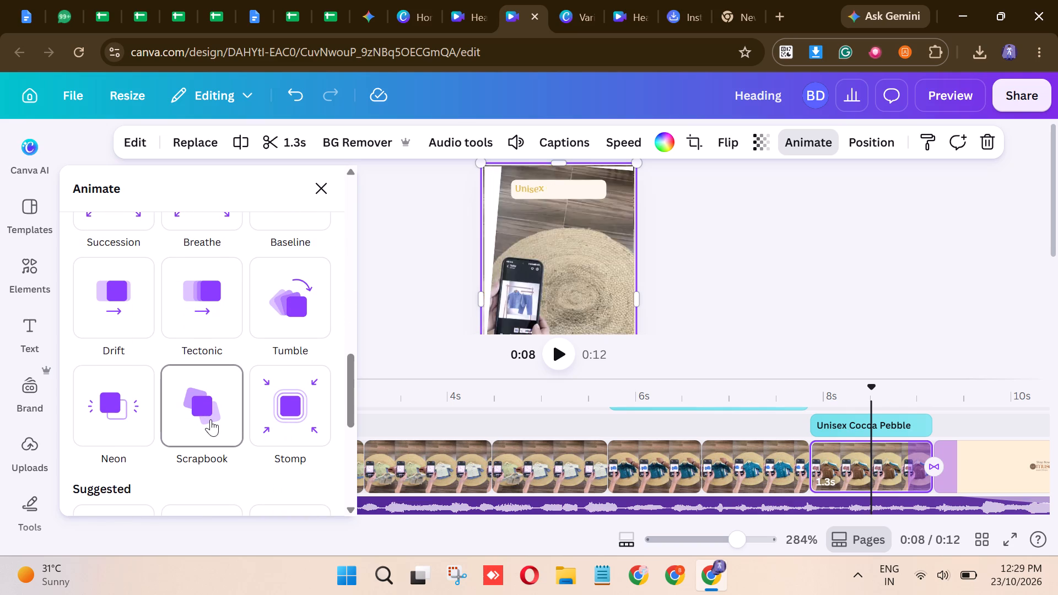
left_click(144, 409)
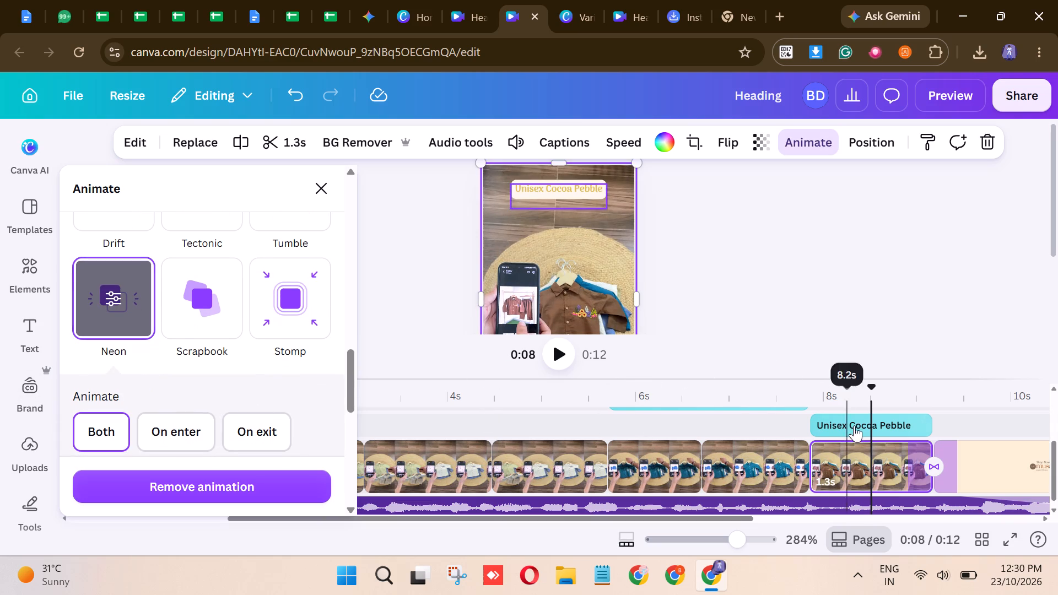
Preview the full video, replaying it several times from near the start to review the clip animations and cuts.
left_click(951, 86)
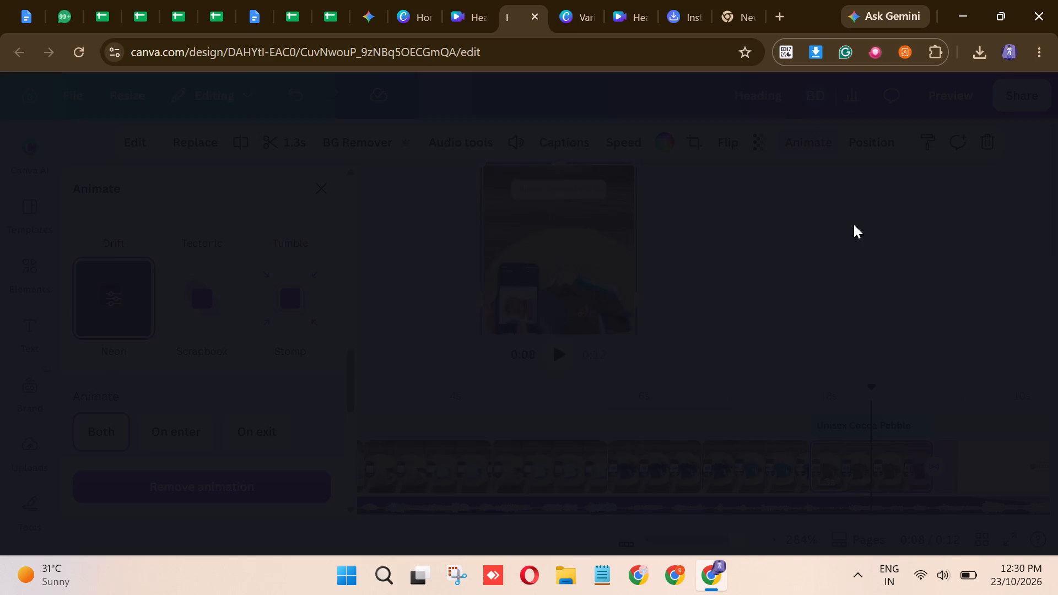
left_click_drag(461, 459, 391, 468)
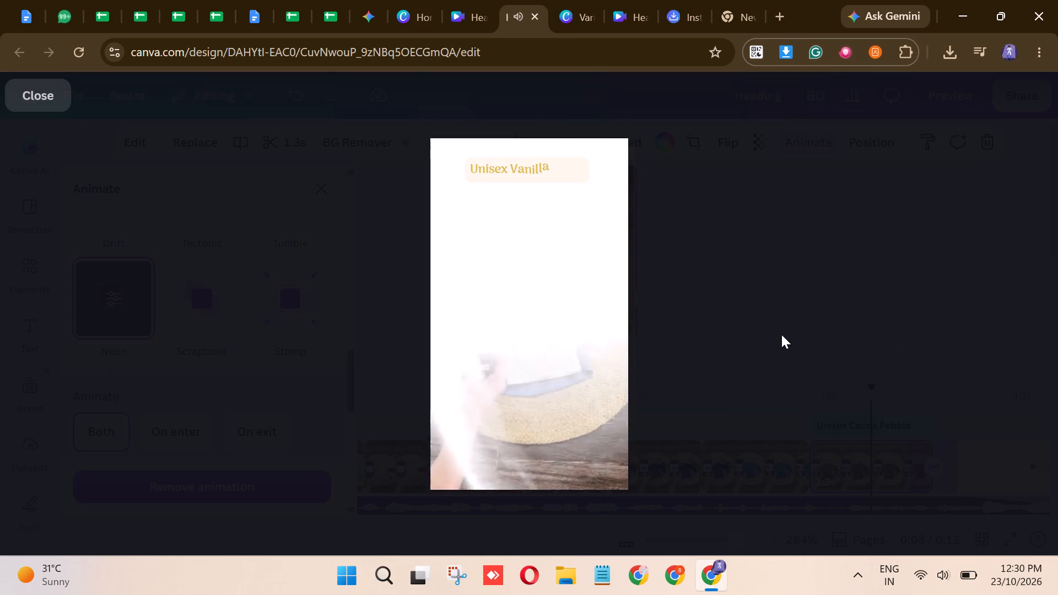
left_click_drag(484, 459, 481, 462)
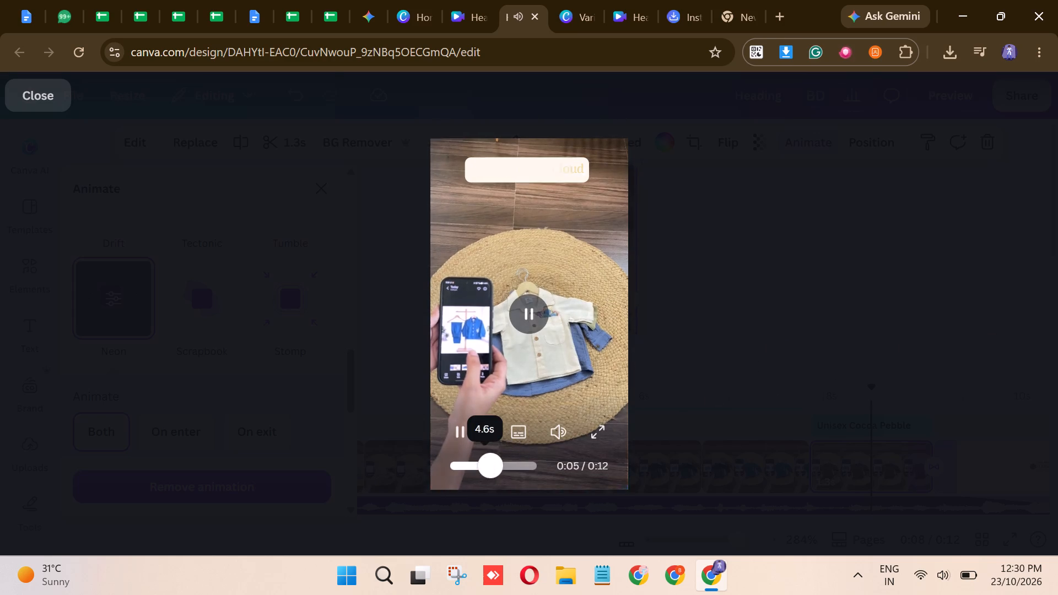
left_click_drag(481, 462, 349, 480)
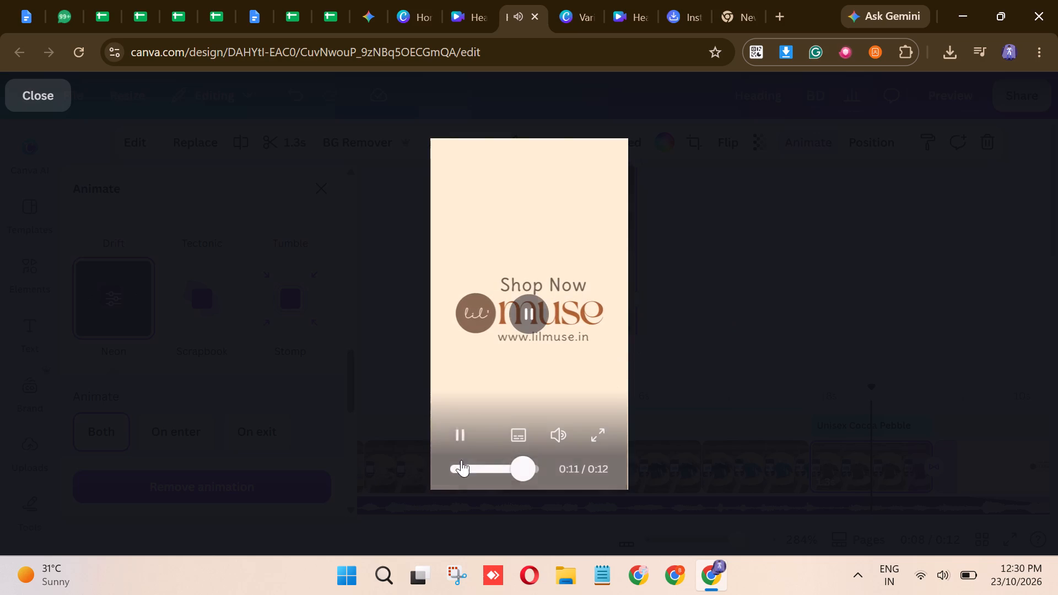
left_click_drag(454, 470, 415, 466)
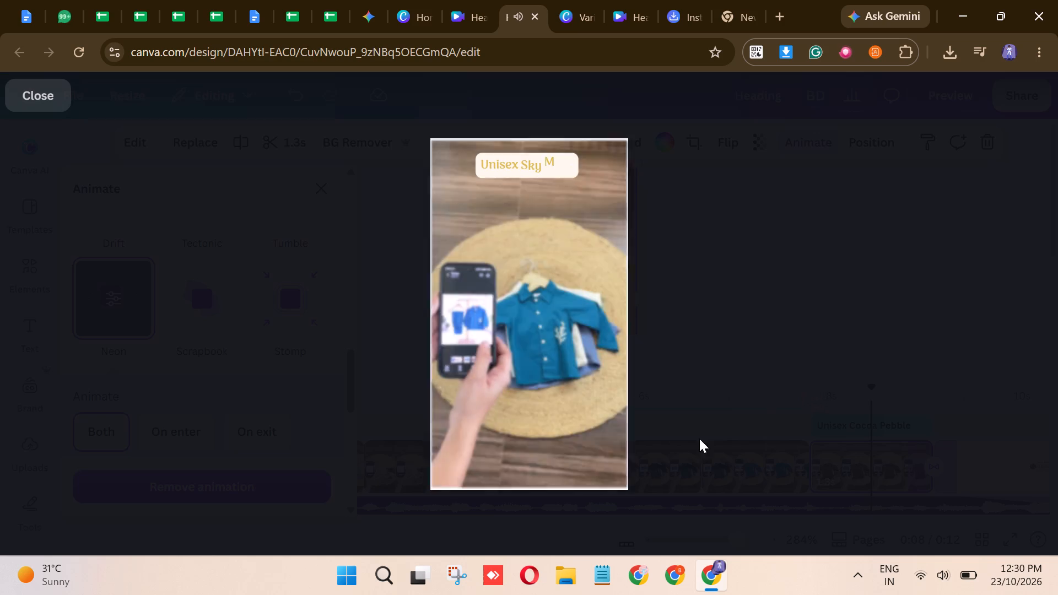
left_click_drag(488, 459, 237, 461)
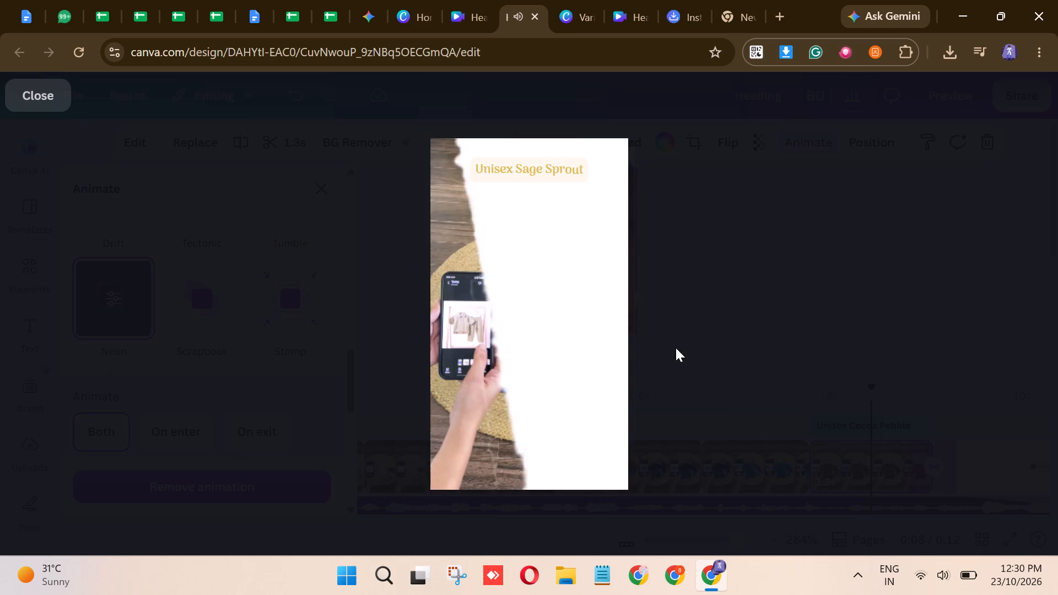
left_click_drag(465, 463, 428, 473)
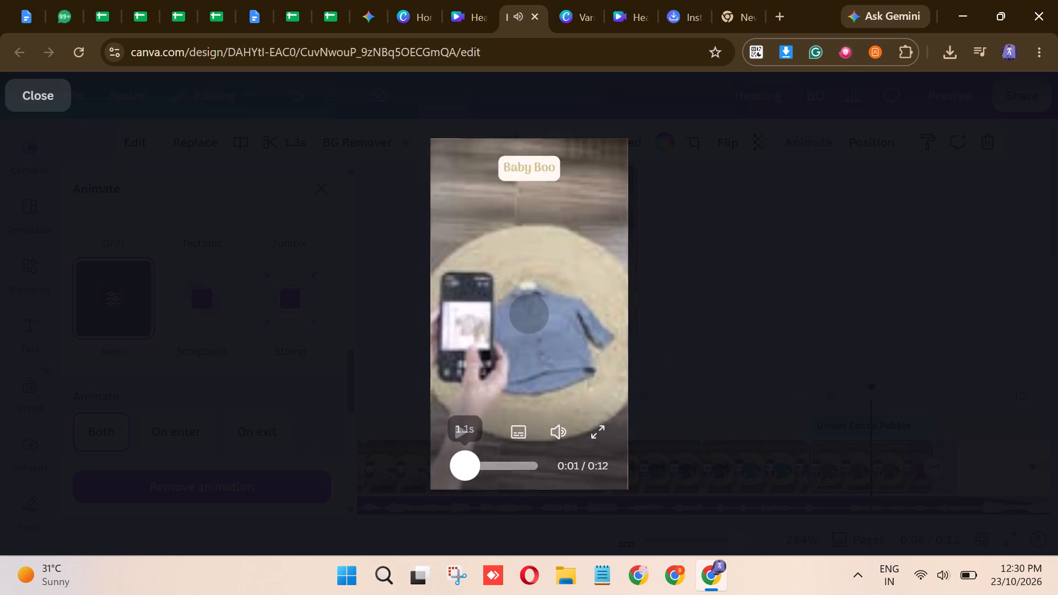
left_click_drag(428, 473, 424, 473)
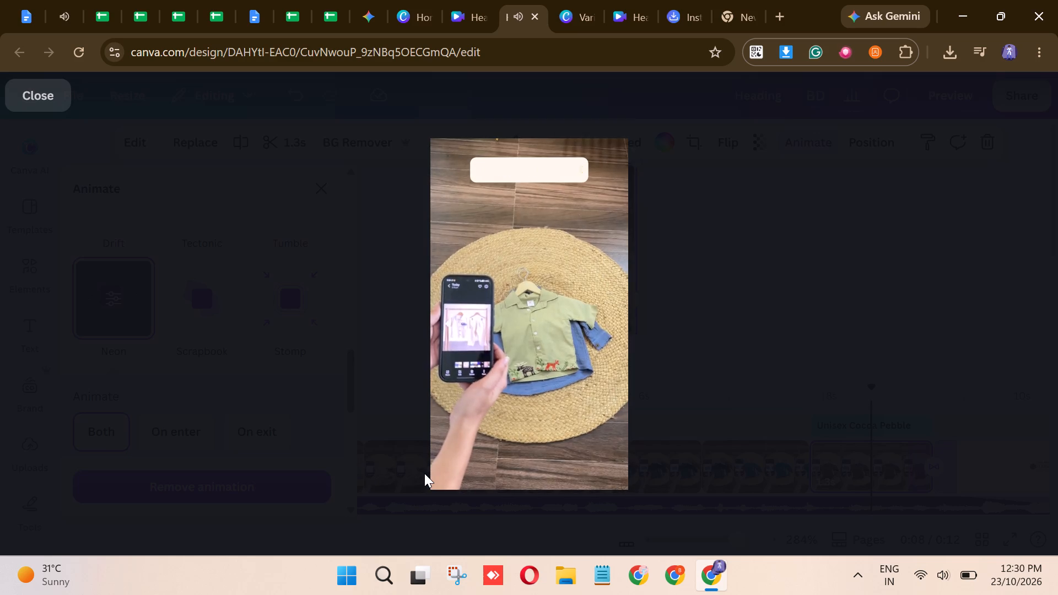
Restart the preview and pause repeatedly from Baby Boo through Unisex Cocoa Pebble to examine each clip change, leaving the preview when done.
key("space")
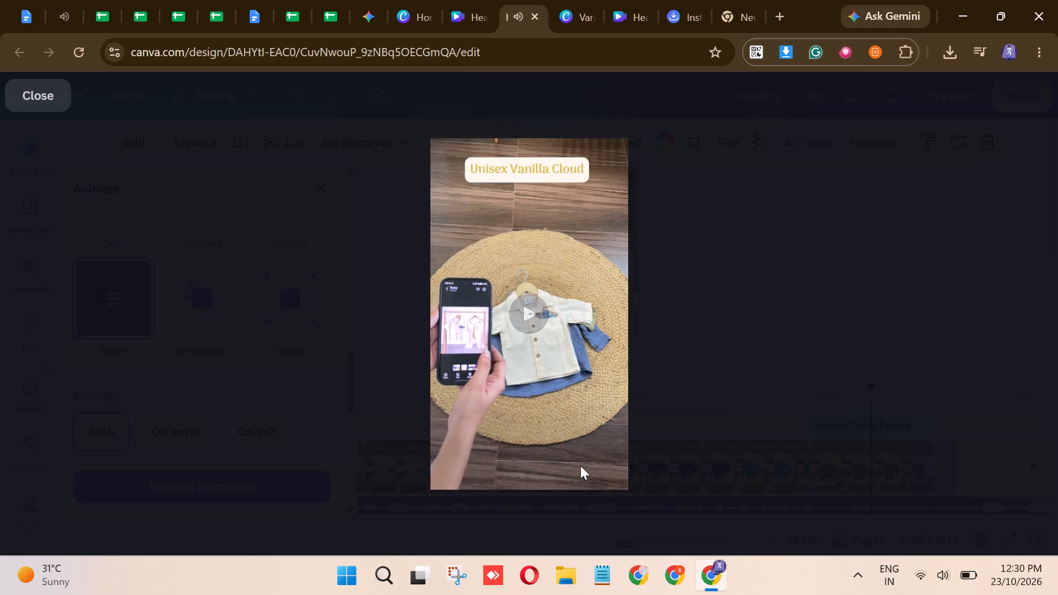
left_click(452, 463)
key("space")
key("space")
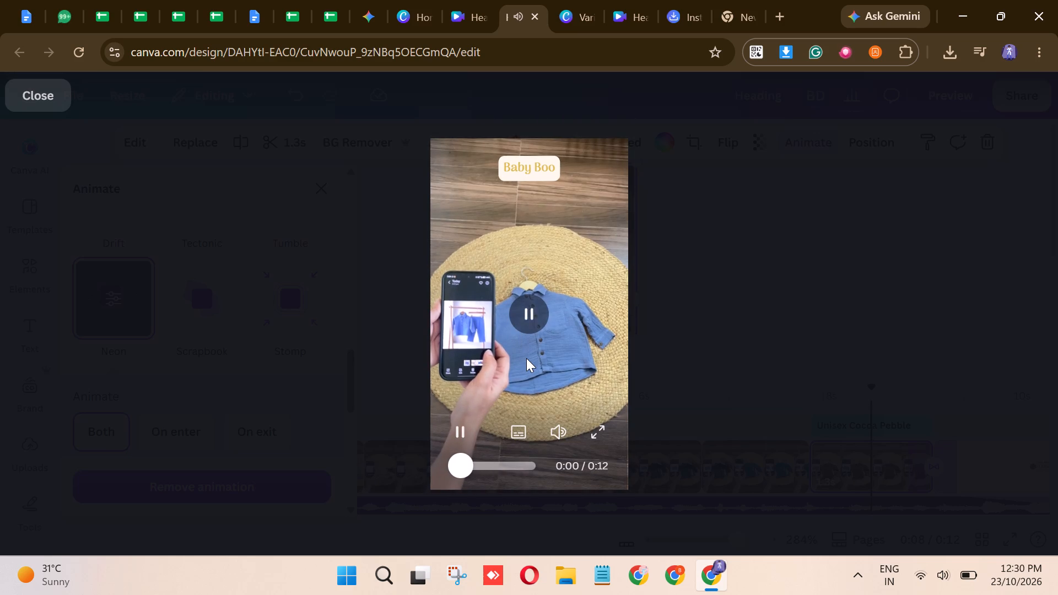
key("space")
key("space")
key("space")
key("space")
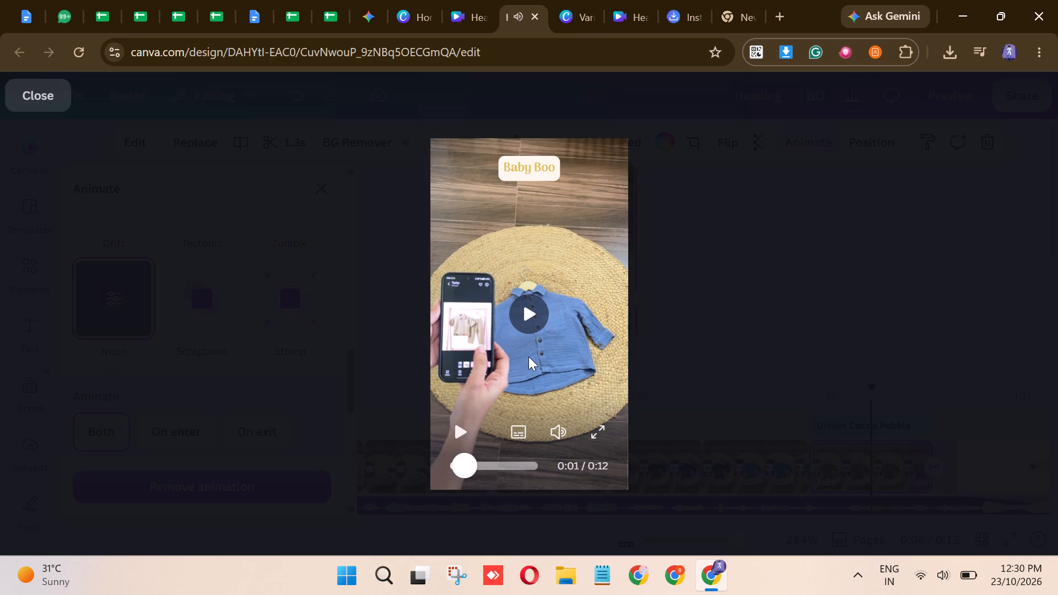
key("space")
key("space")
key("space")
key("space")
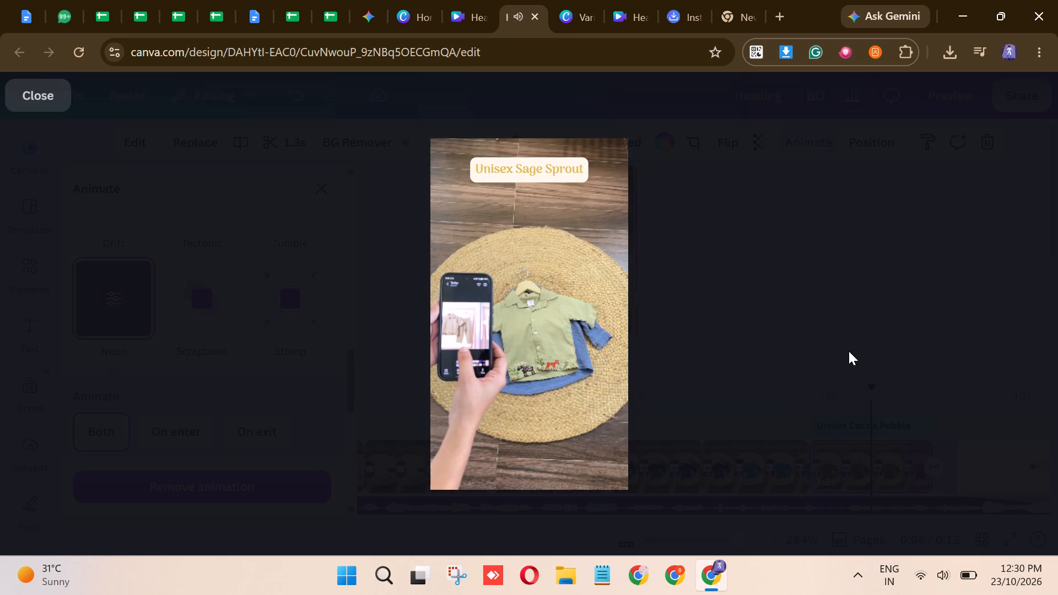
key("space")
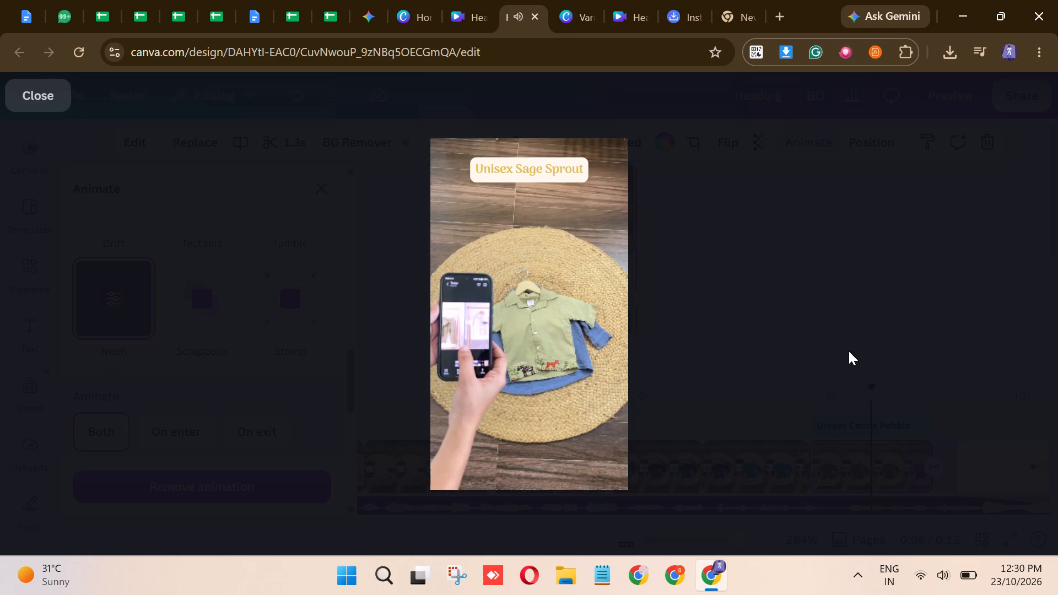
key("space")
key("space")
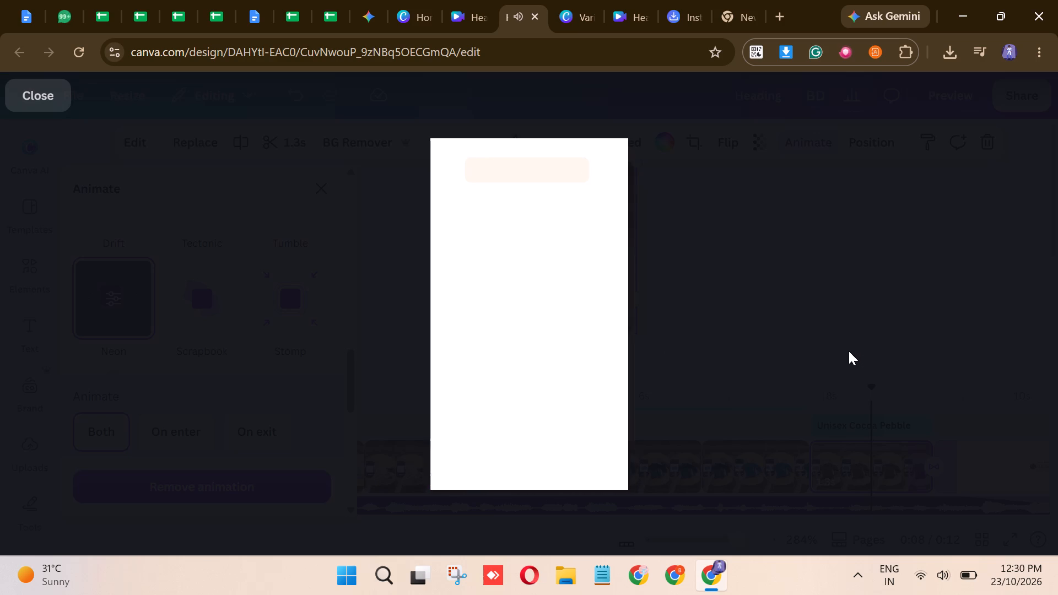
key("space")
key("space")
key("space")
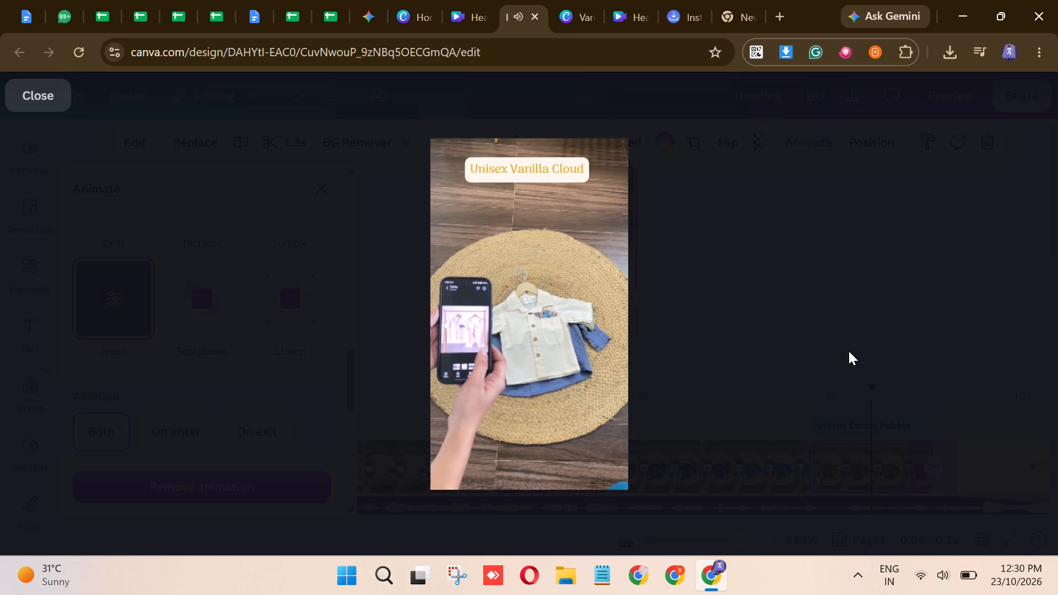
key("space")
key("space")
key("space")
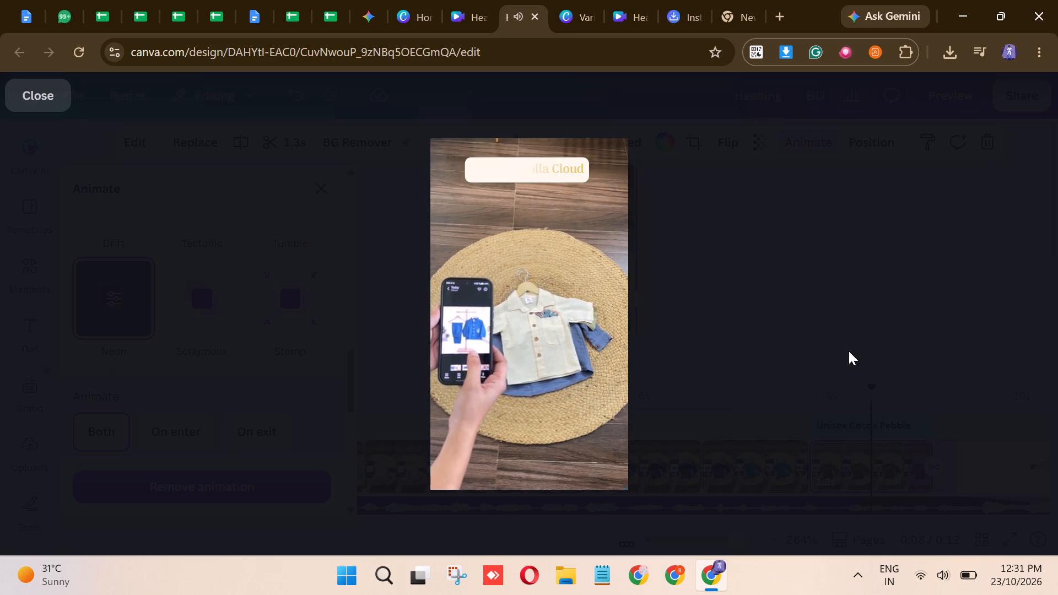
key("space")
key("space")
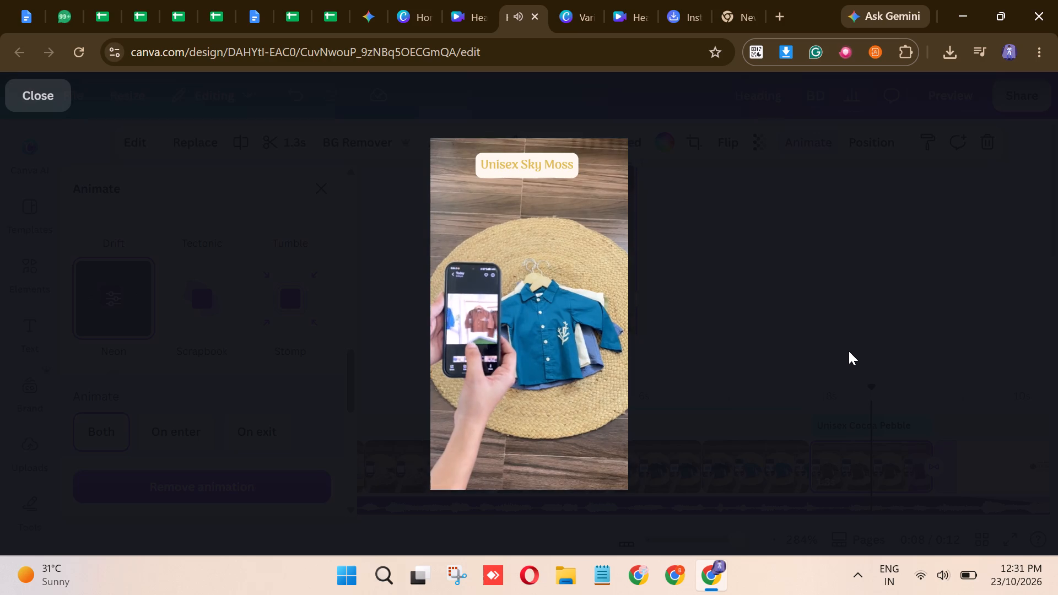
key("space")
key("space")
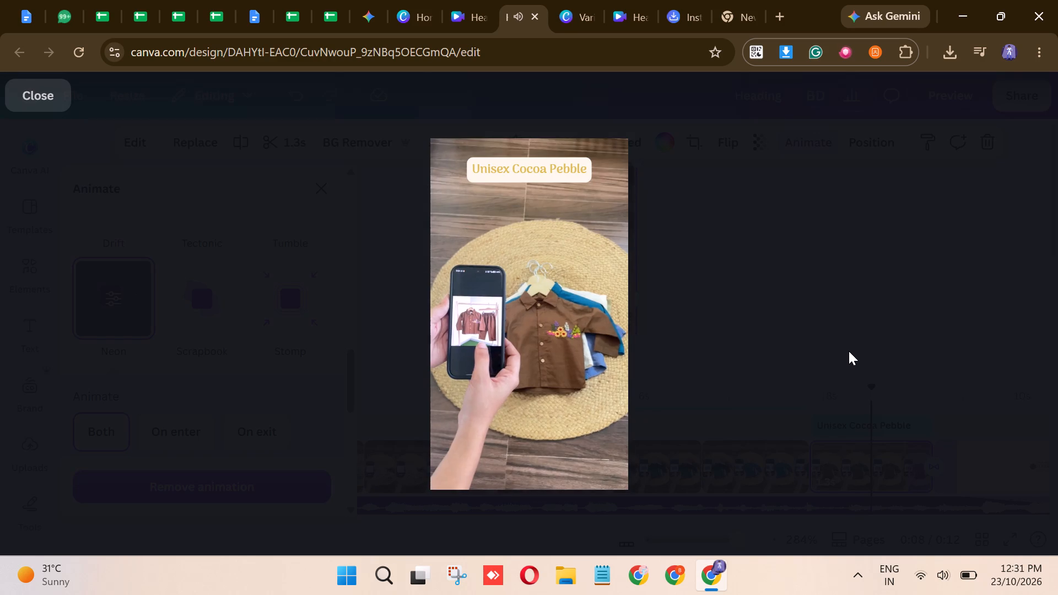
key("space")
left_click(34, 106)
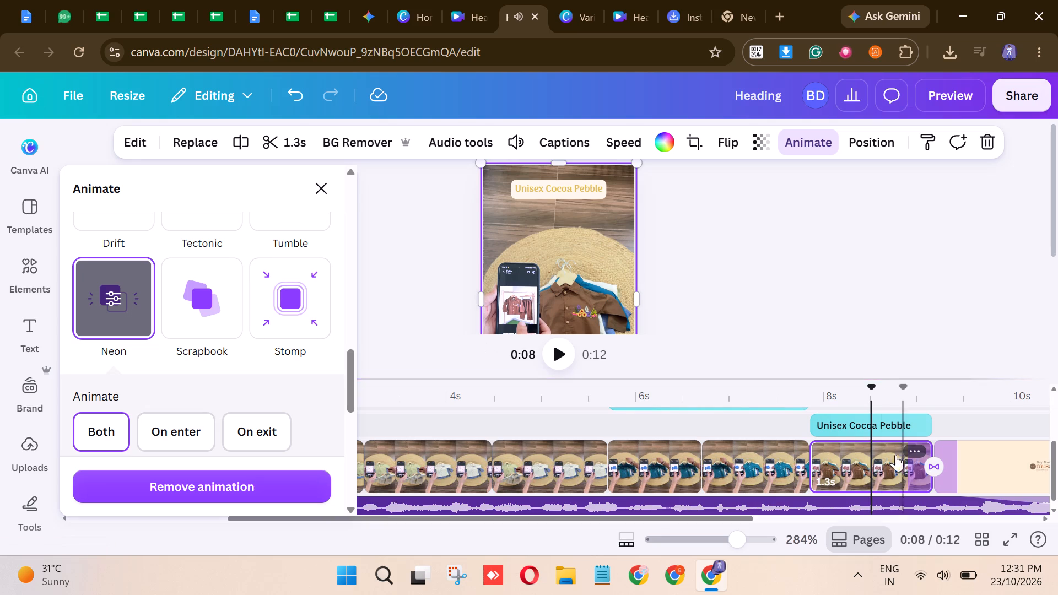
Add the Flicker add-on effect to the 1.3 s Unisex Cocoa Pebble clip.
left_click(874, 463)
left_click(809, 145)
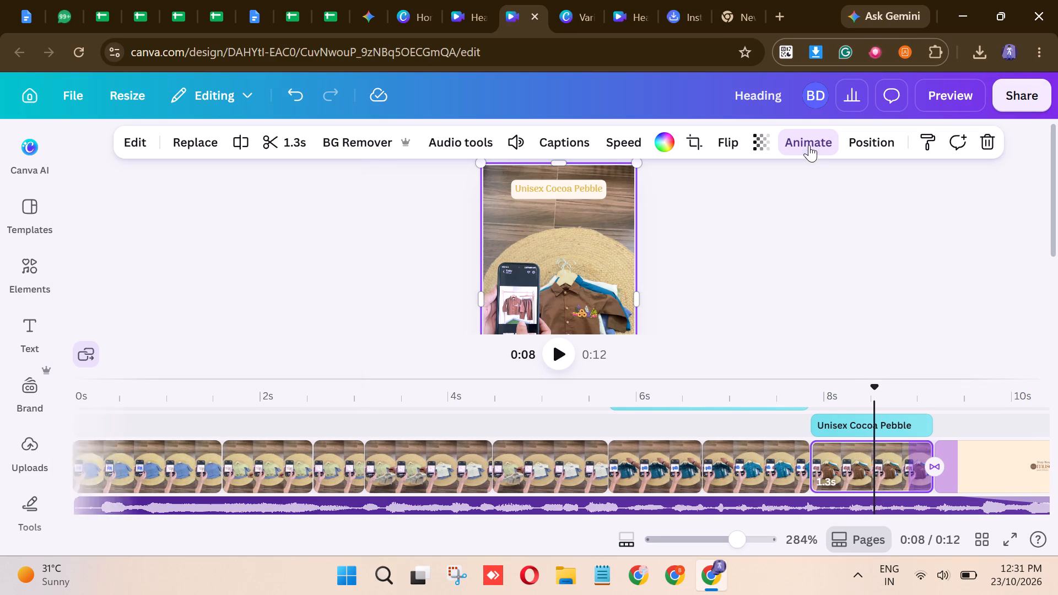
left_click(819, 132)
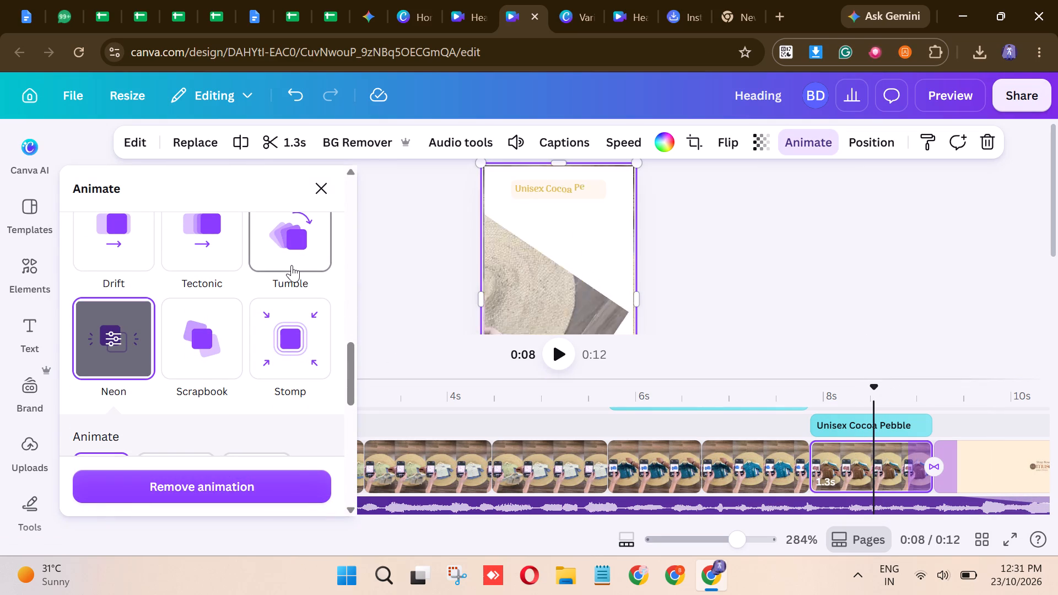
scroll(289, 320, "down", 2)
scroll(166, 308, "down", 2)
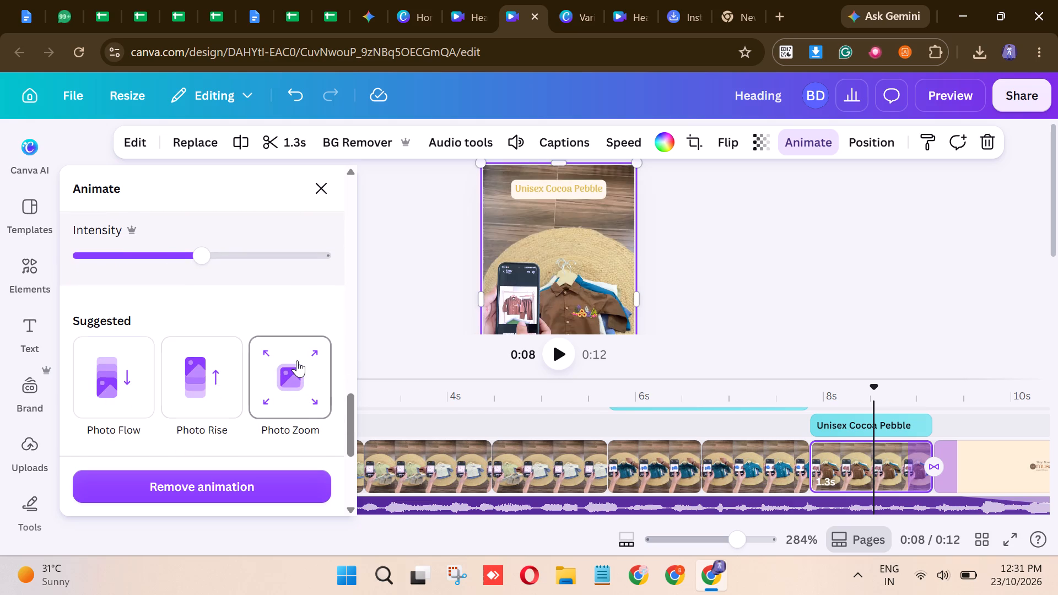
scroll(297, 360, "down", 3)
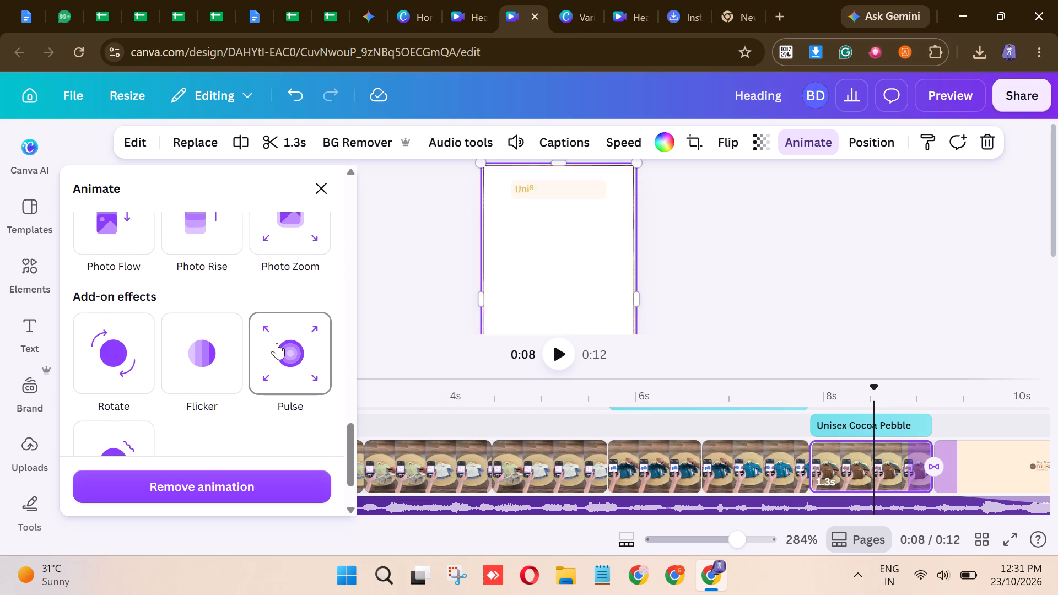
left_click(191, 358)
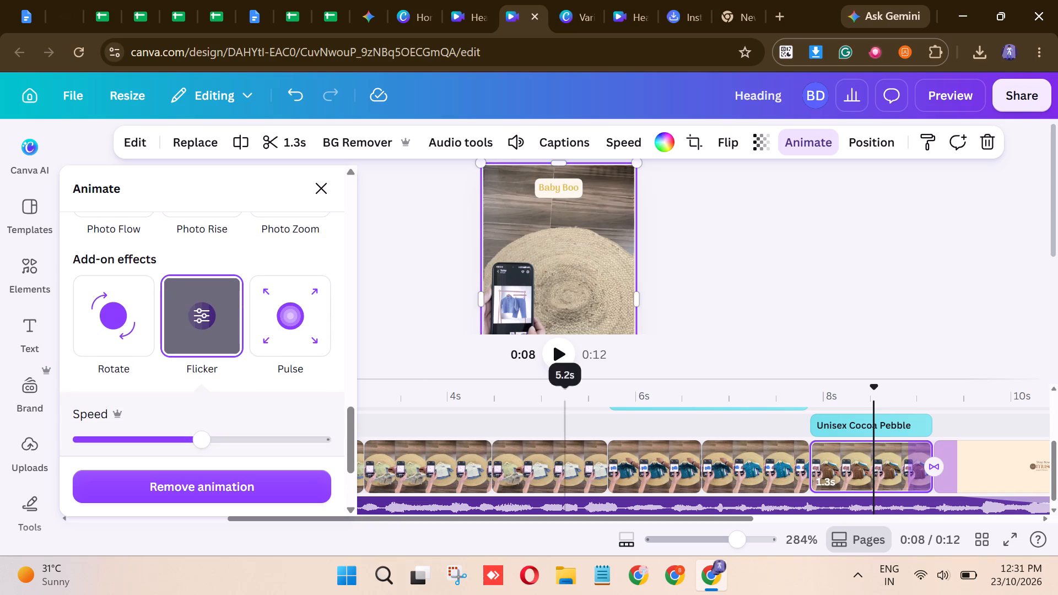
Preview the full video with repeated rewinds to the start, watching through to the Shop Now end card, and leave the preview.
left_click(934, 99)
left_click_drag(470, 467, 434, 474)
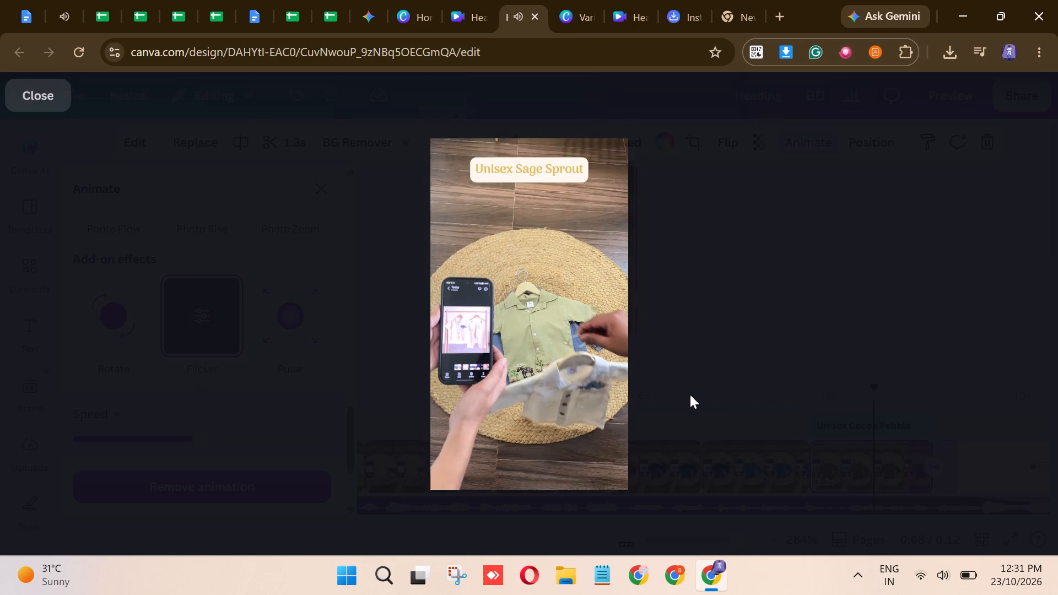
left_click_drag(477, 464, 376, 480)
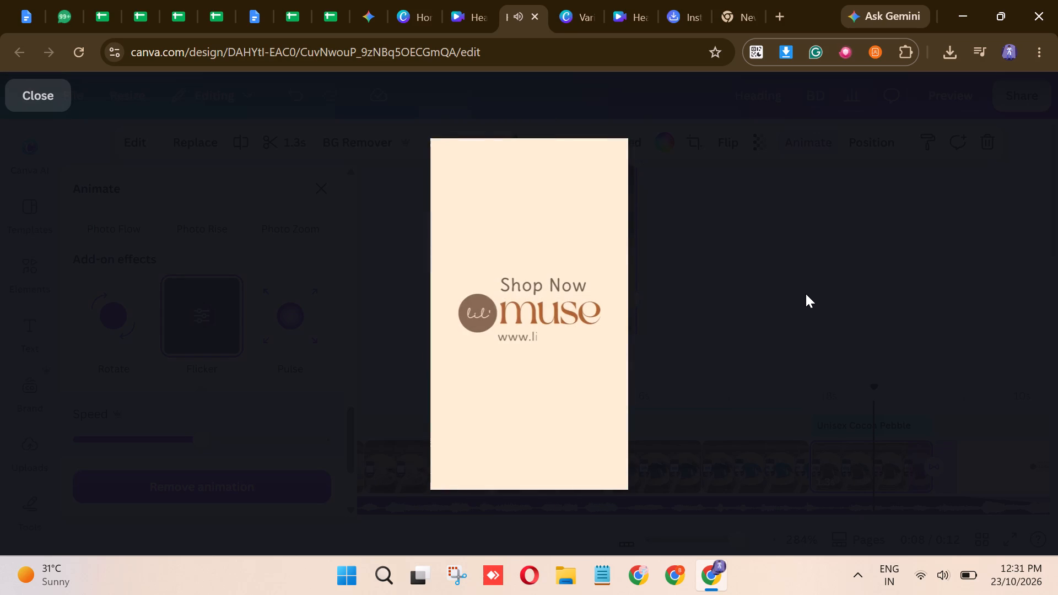
key("space")
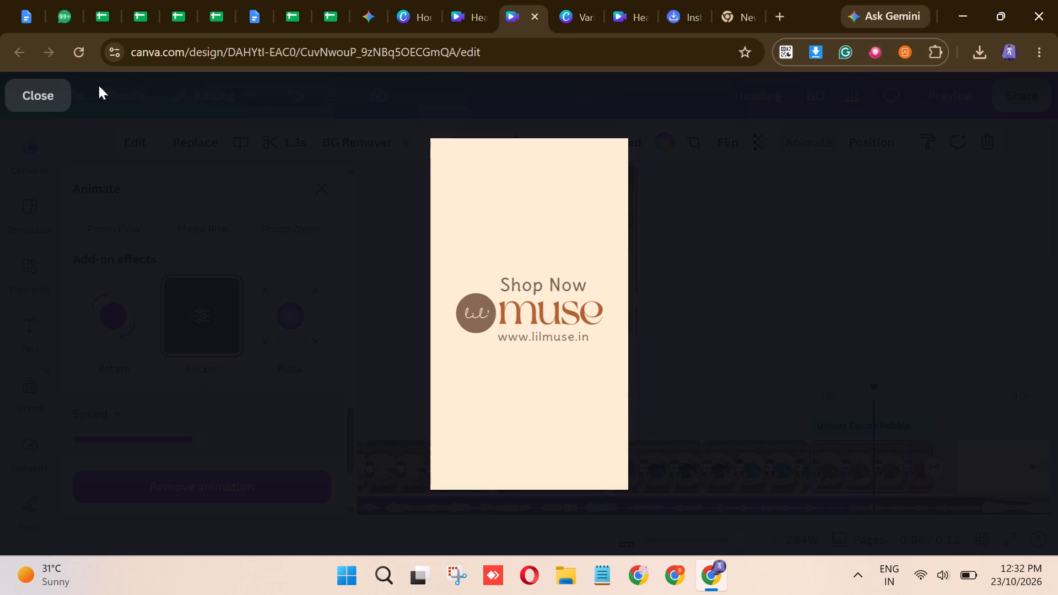
left_click(57, 98)
Play the video from the start of the timeline to review the animations of the early clips.
scroll(568, 452, "down", 2, "ctrl")
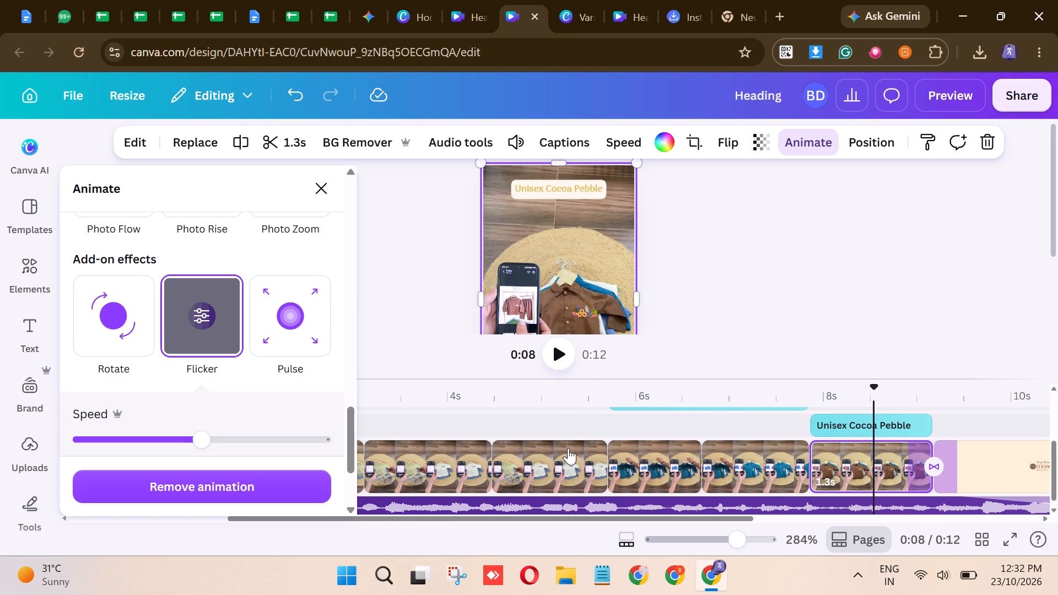
scroll(568, 444, "down", 1, "ctrl")
left_click(548, 419)
scroll(548, 419, "down", 3, "ctrl")
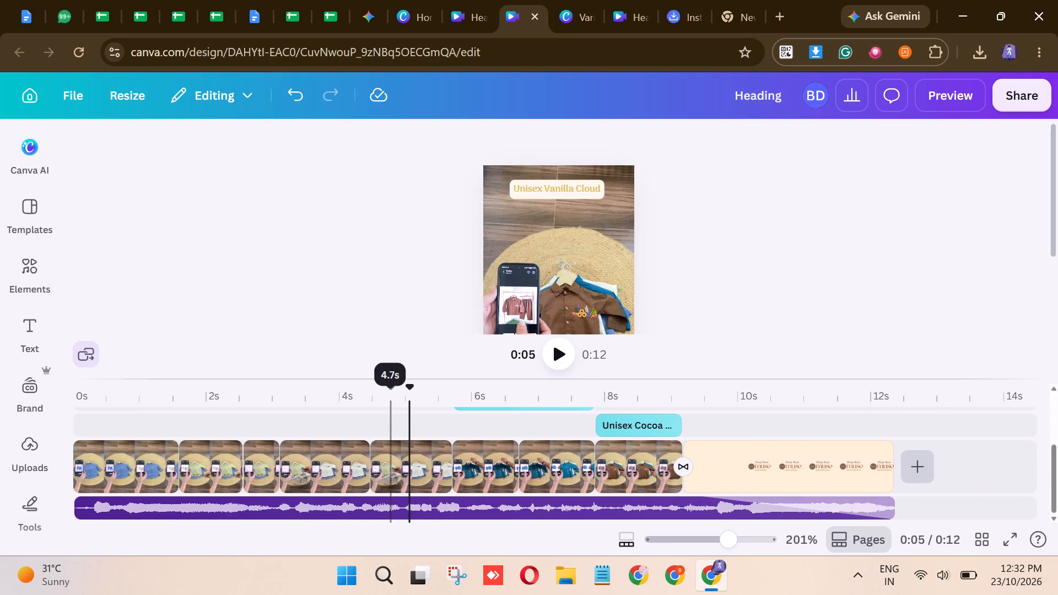
left_click_drag(401, 394, 0, 391)
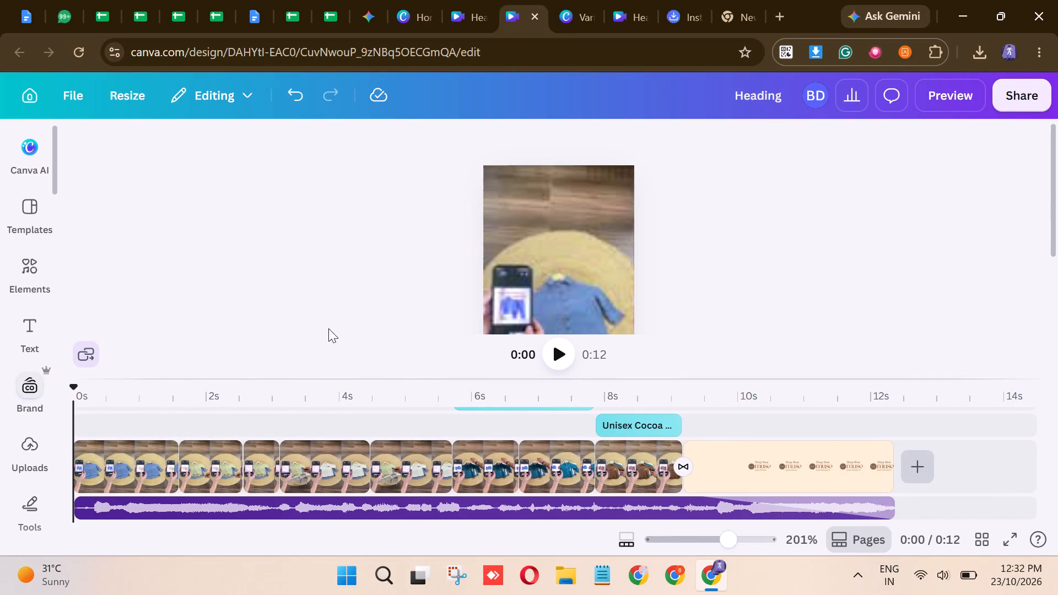
scroll(602, 275, "down", 1)
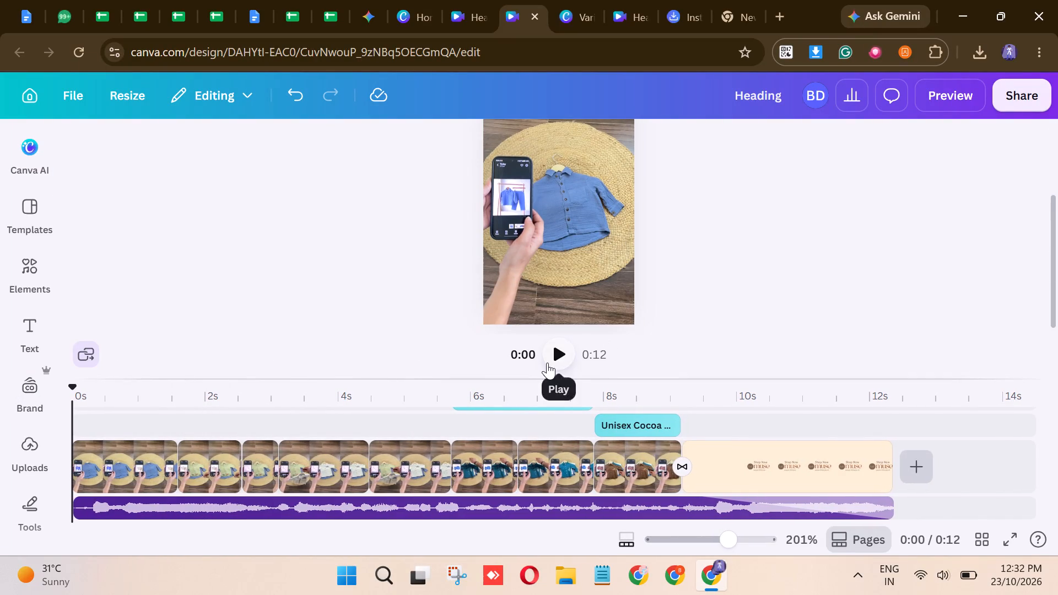
left_click(547, 363)
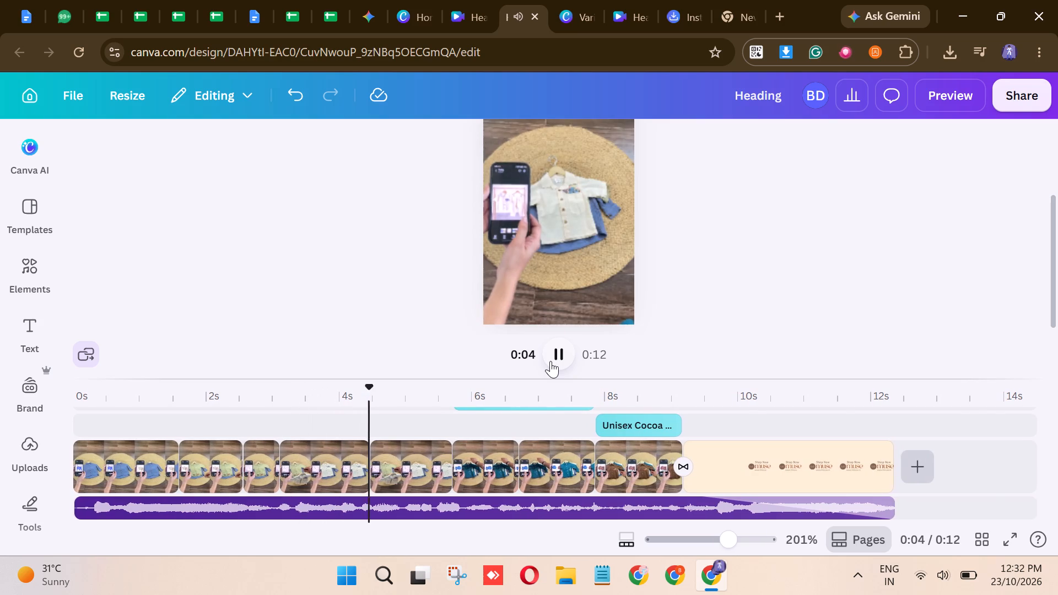
Replace the animation on the 0.9 s clip near the 2 s mark with Scrapbook, on both enter and exit.
left_click(209, 477)
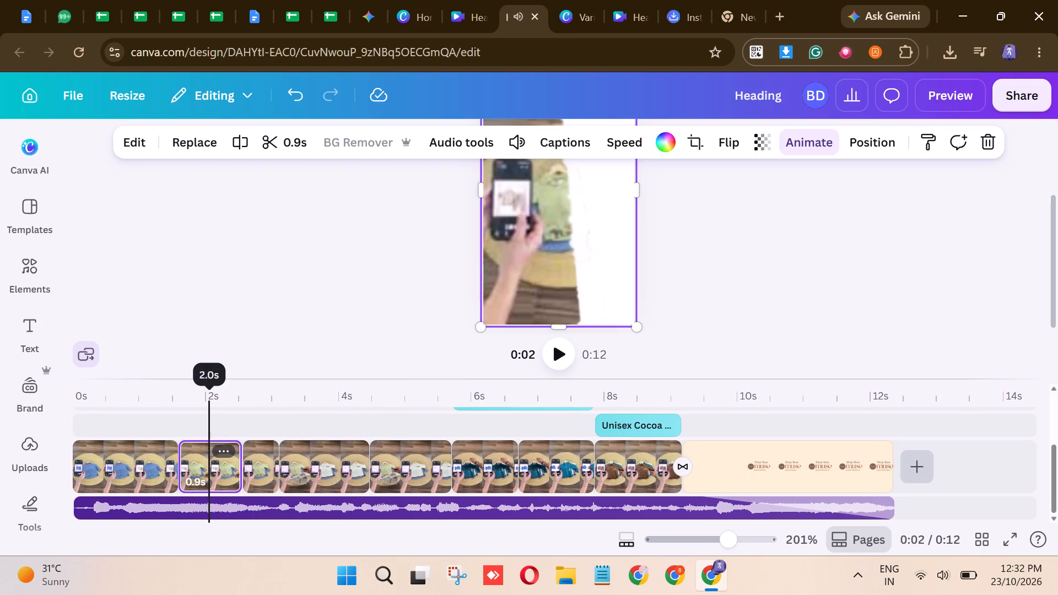
left_click(791, 140)
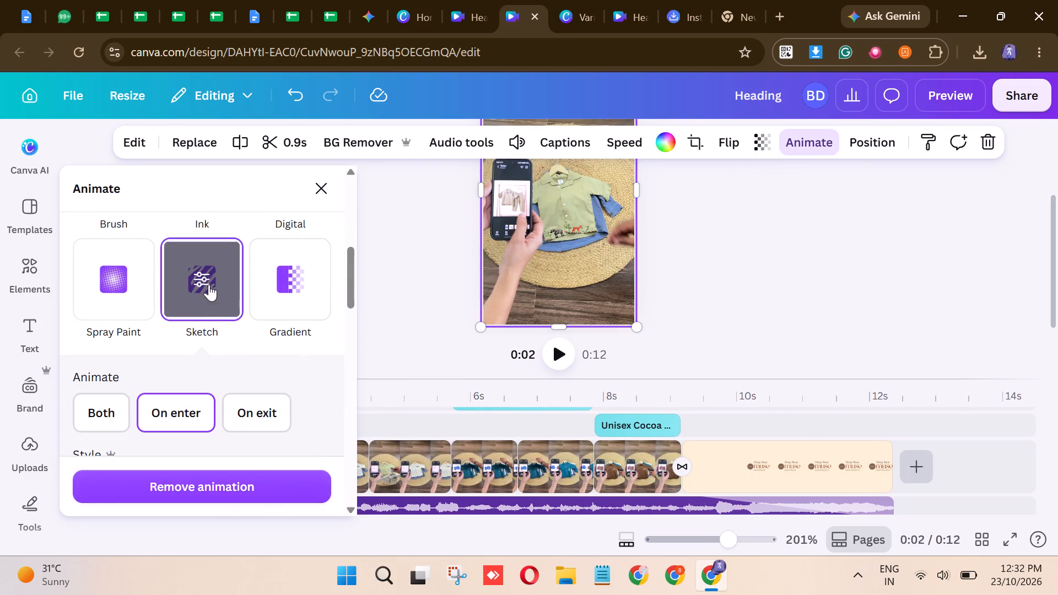
scroll(229, 274, "up", 4)
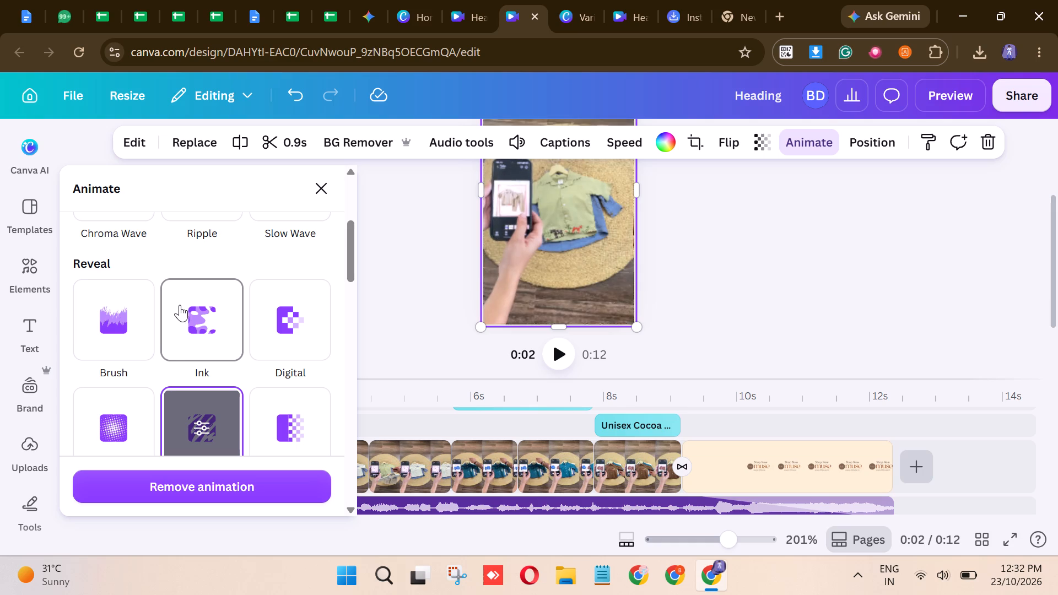
scroll(247, 347, "up", 1)
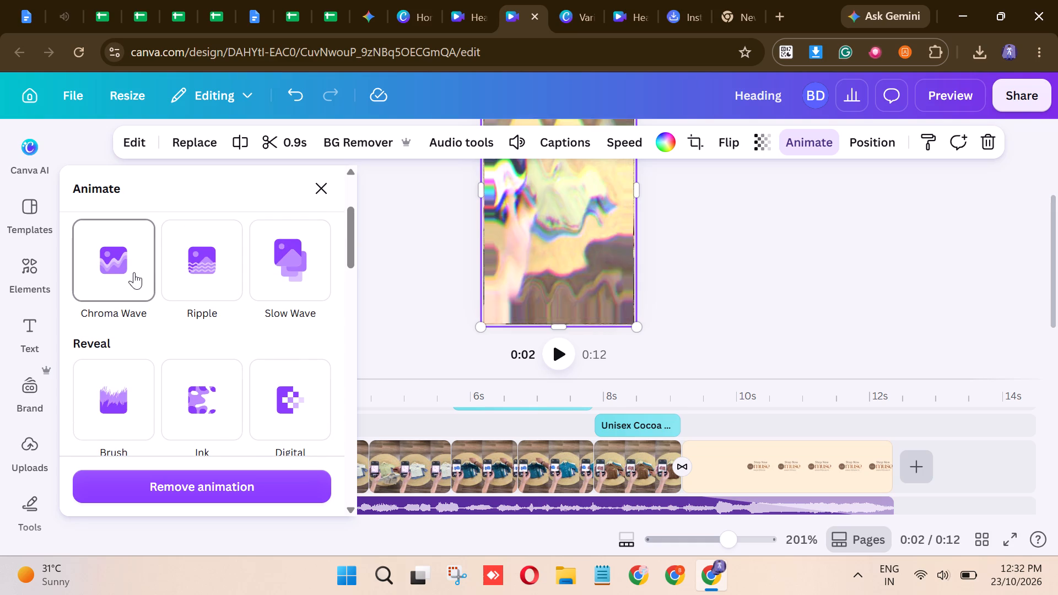
scroll(257, 294, "up", 2)
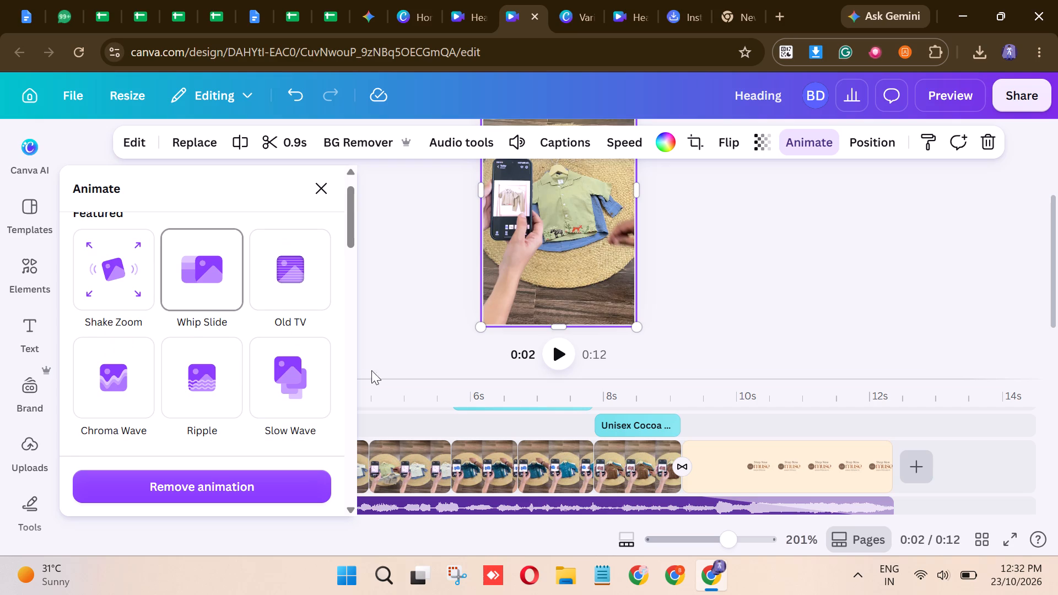
scroll(373, 380, "down", 3)
scroll(257, 378, "down", 5)
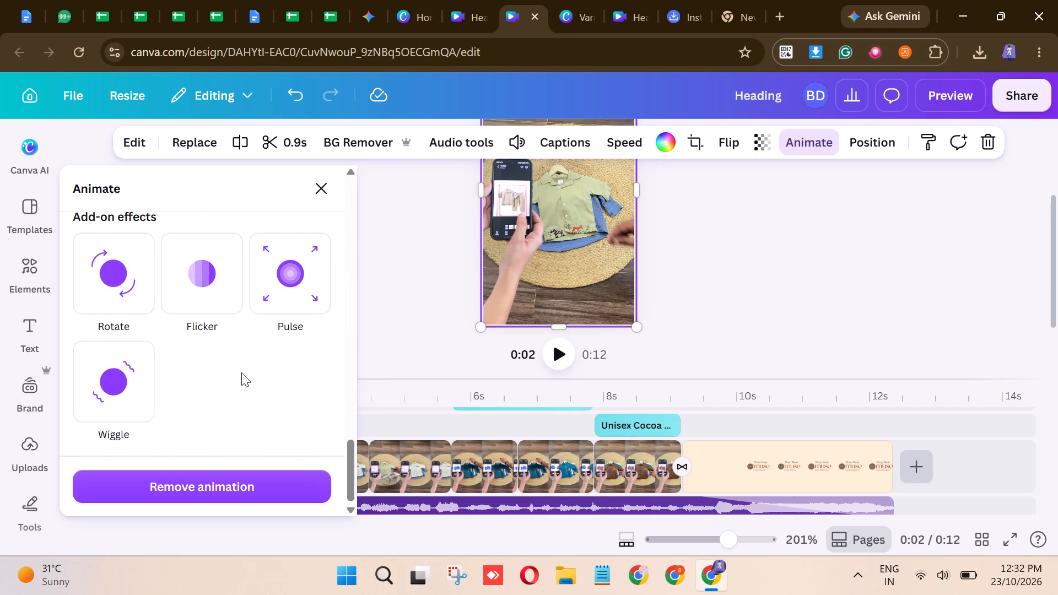
scroll(223, 363, "up", 5)
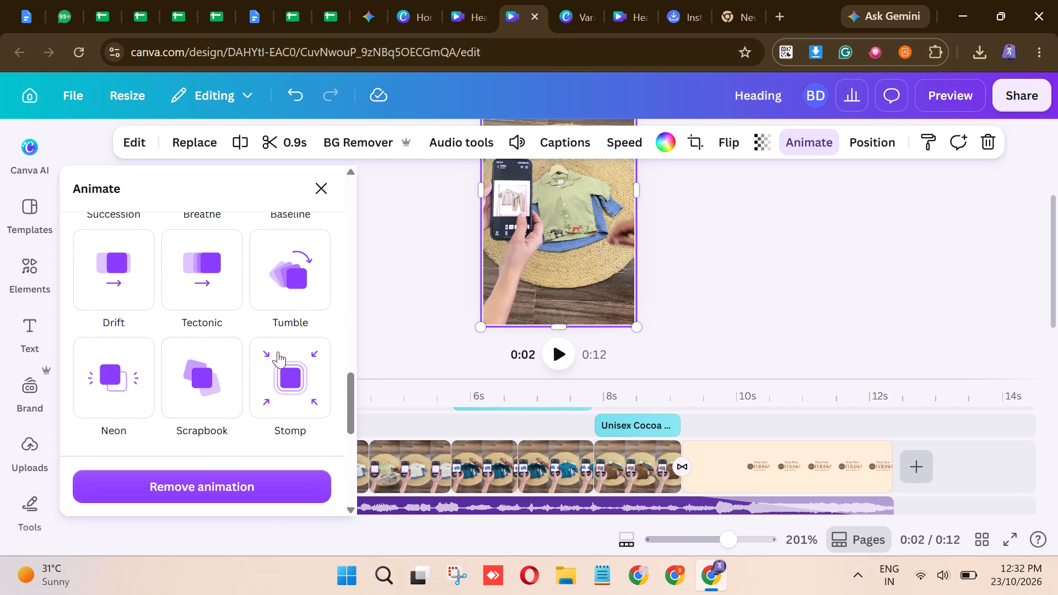
left_click(233, 365)
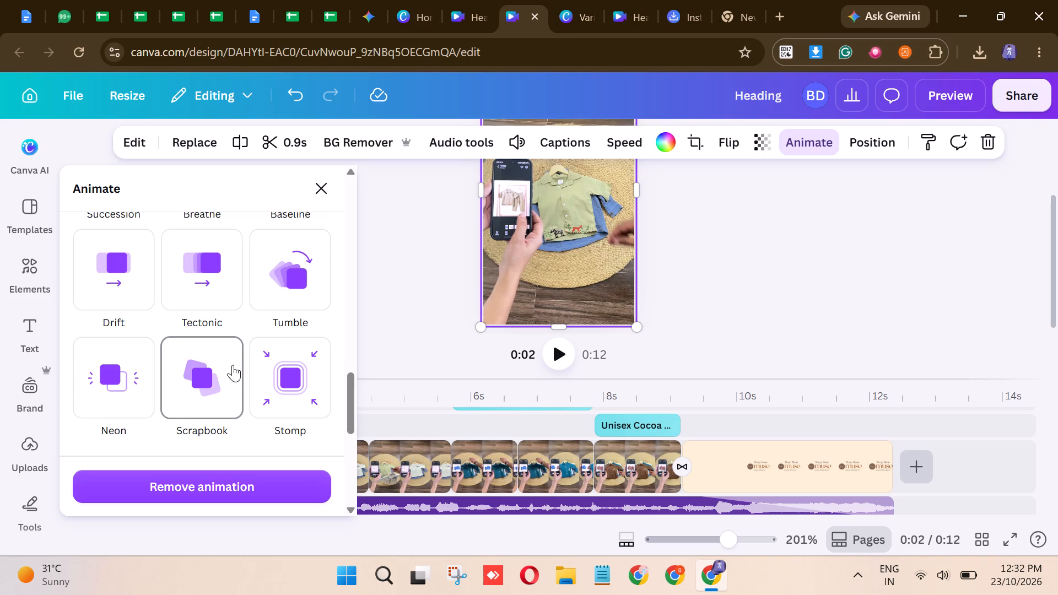
Replay the timeline from the start to review the 0.9 s clip's animation, pausing between 3 and 4 s.
scroll(580, 440, "right", 8)
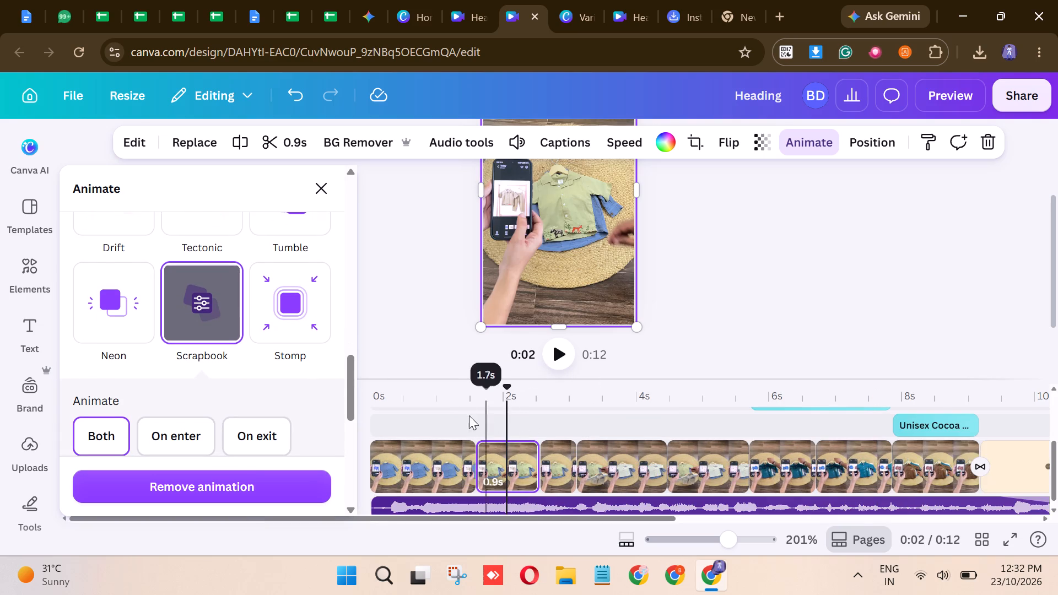
left_click_drag(468, 415, 358, 401)
scroll(244, 400, "right", 8)
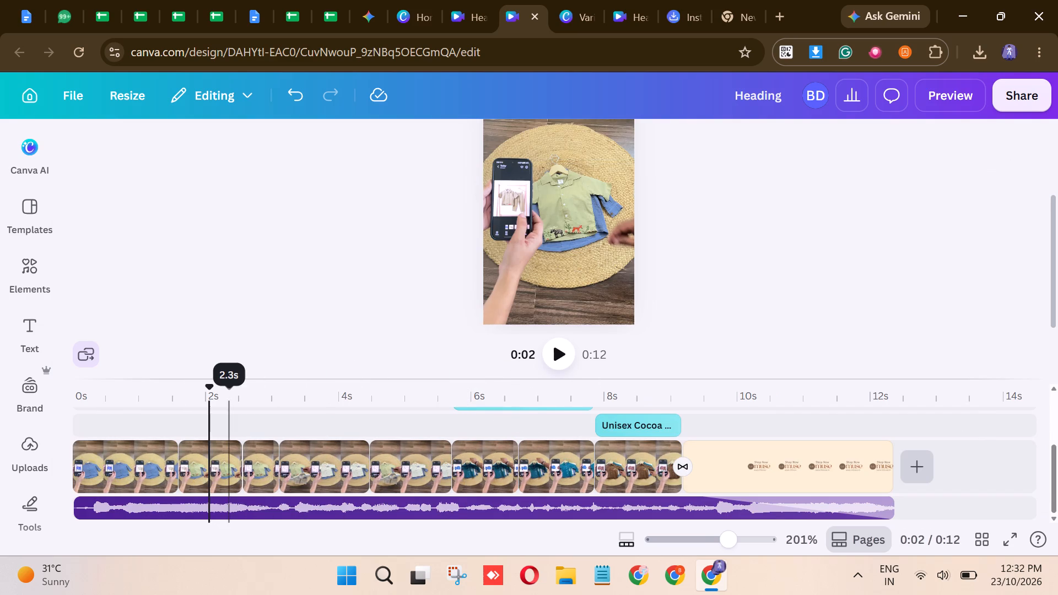
left_click_drag(214, 392, 62, 392)
left_click(554, 355)
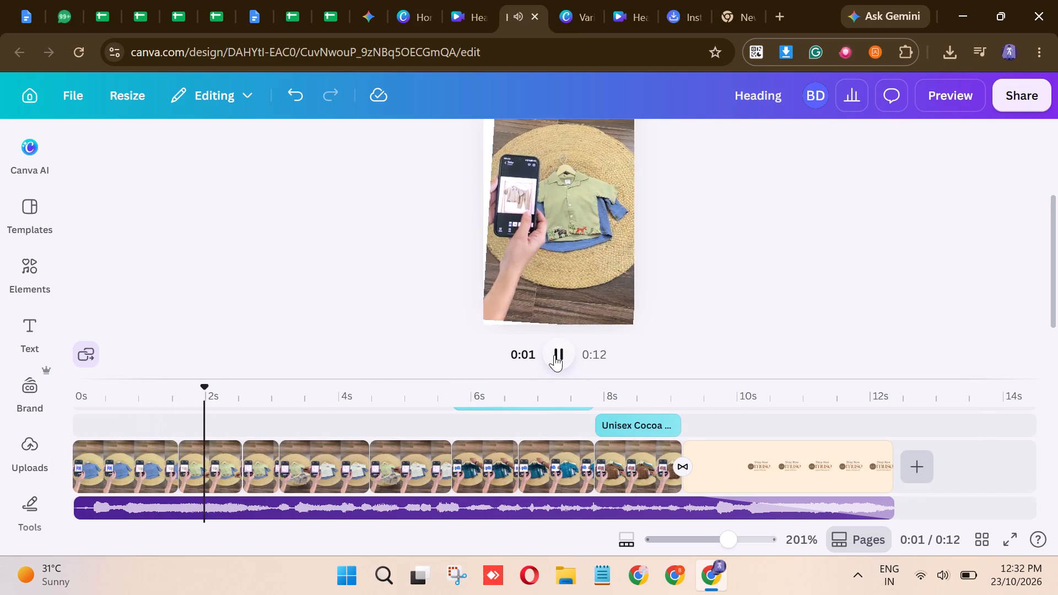
left_click(554, 355)
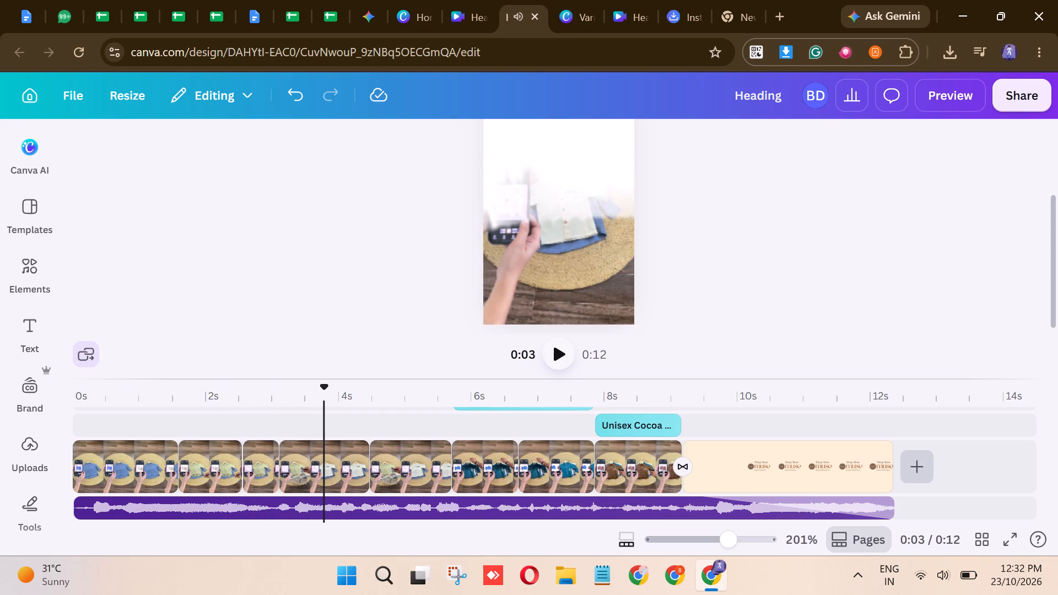
Browse the animations for the 1.3 s cream-shirt clip between 3 and 4 s and add the Flicker add-on effect to it.
left_click(301, 453)
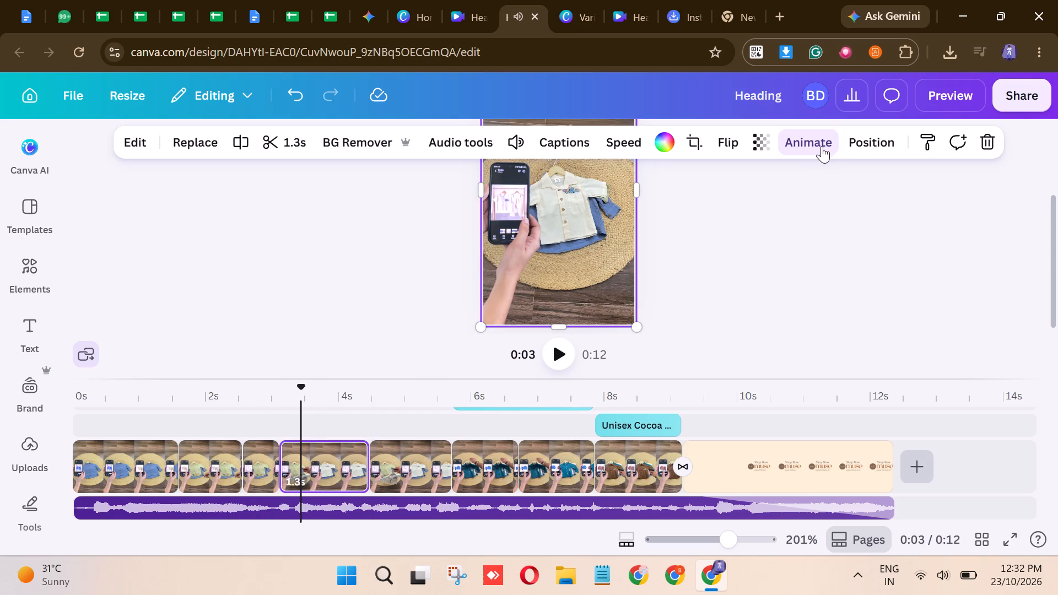
left_click(818, 144)
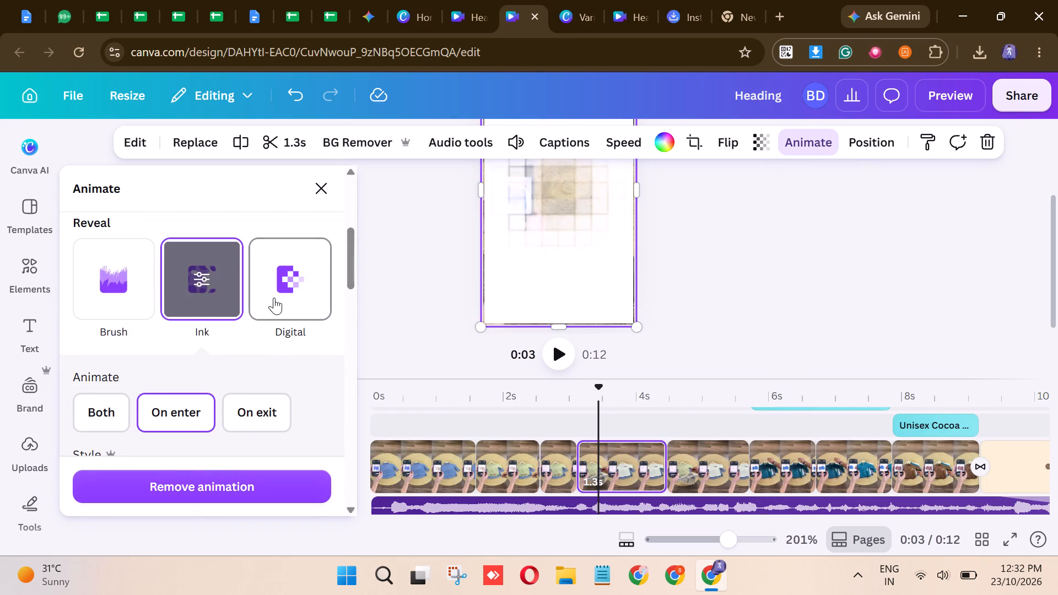
scroll(283, 337, "down", 2)
scroll(281, 408, "down", 2)
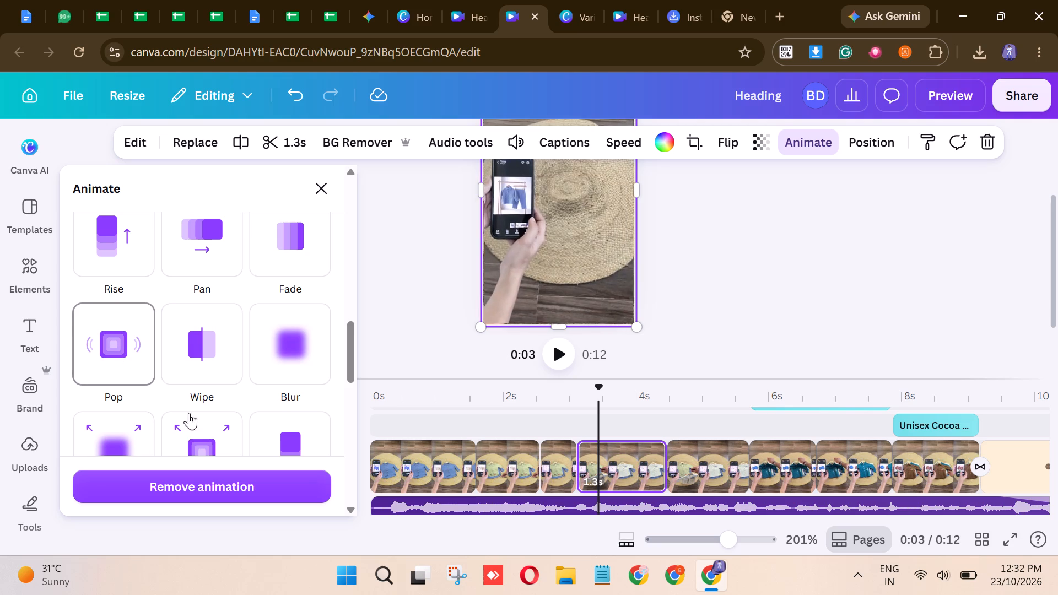
scroll(207, 425, "down", 2)
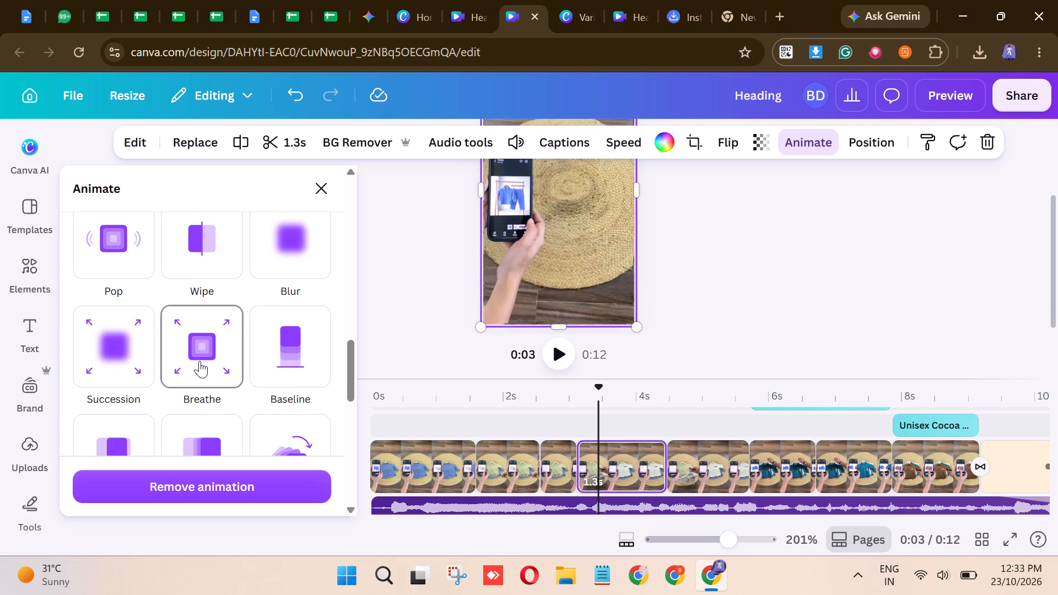
scroll(313, 413, "down", 1)
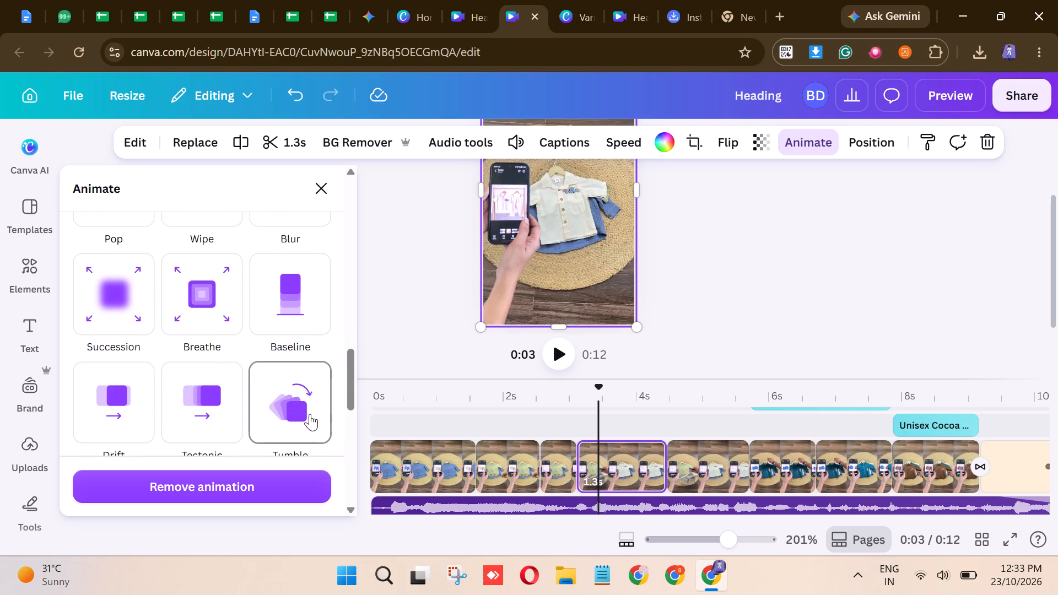
scroll(310, 414, "down", 1)
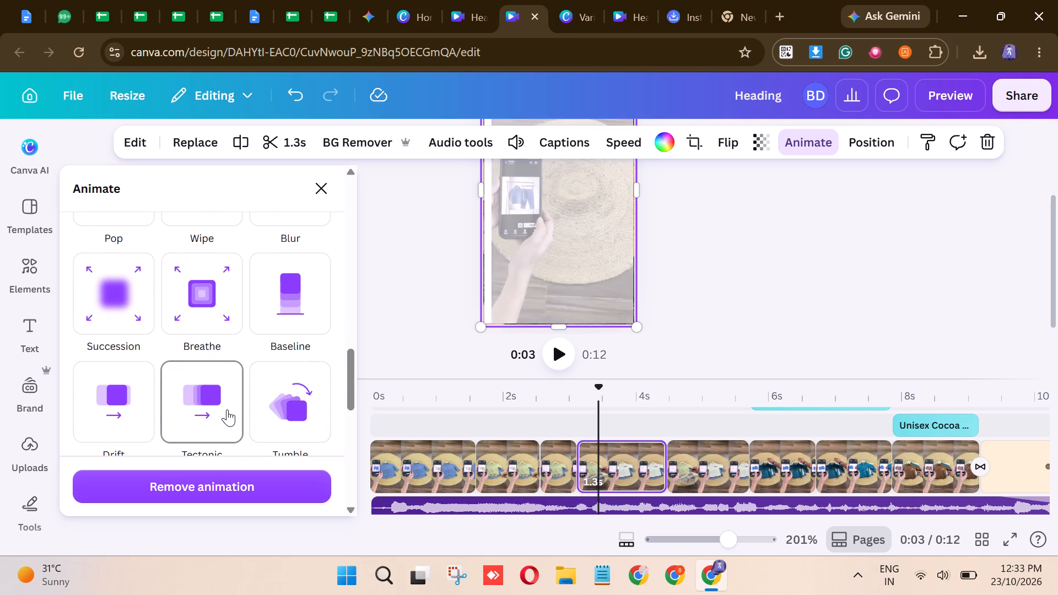
scroll(134, 399, "down", 1)
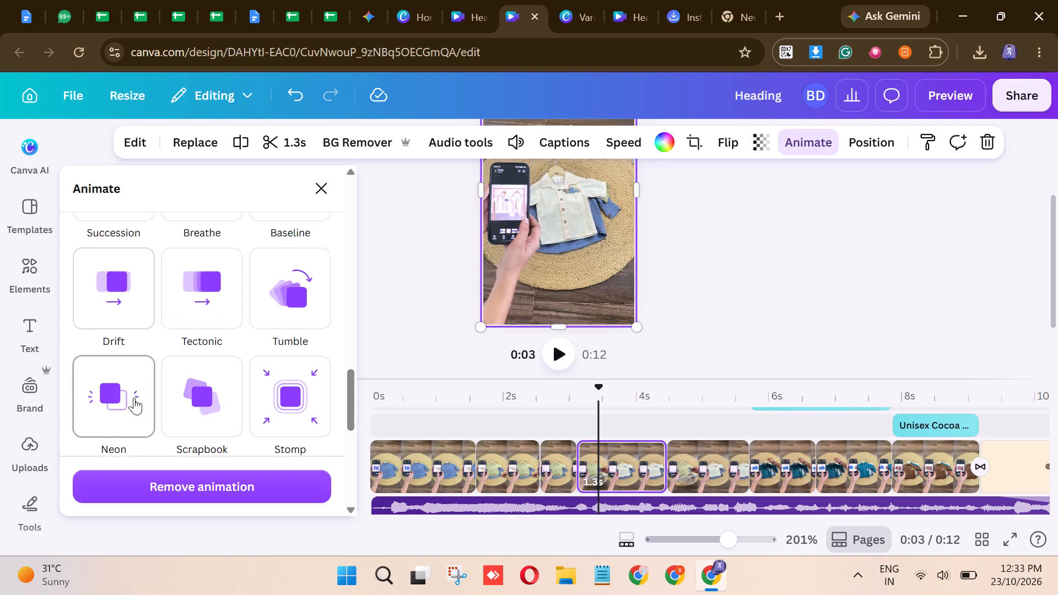
scroll(134, 398, "down", 1)
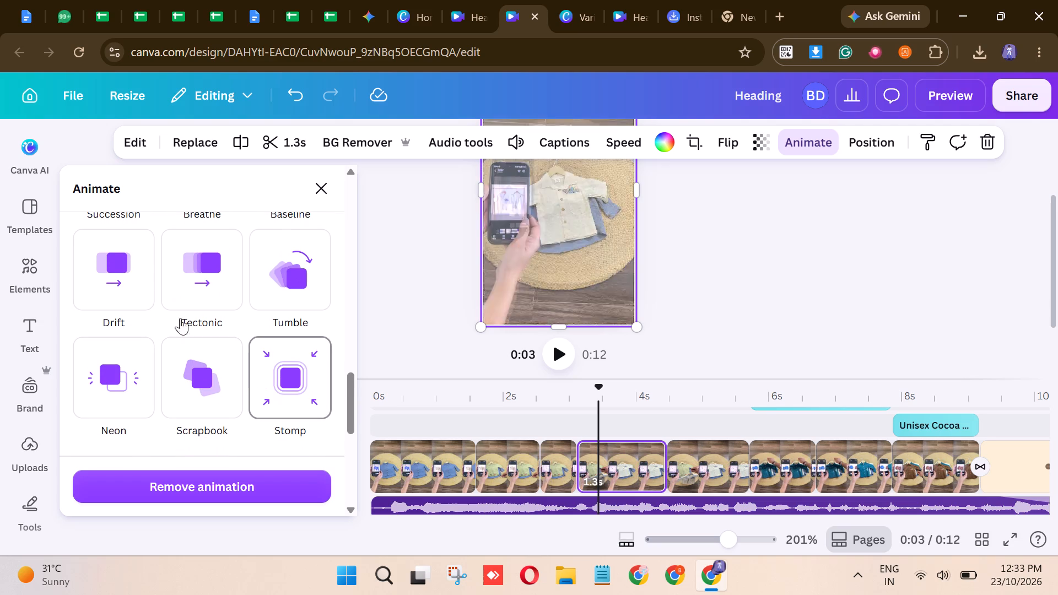
scroll(175, 337, "down", 2)
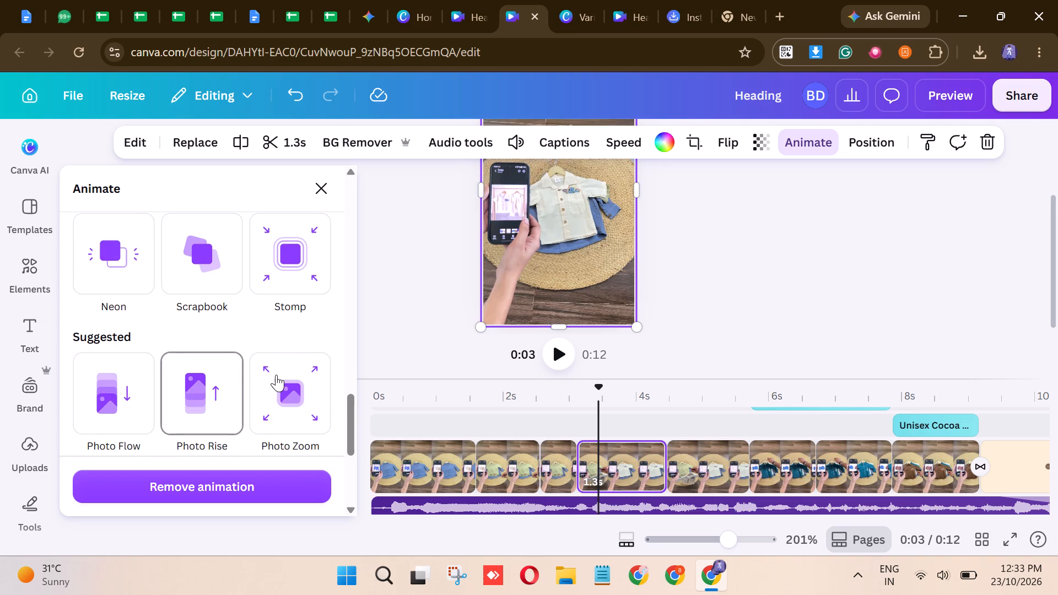
scroll(276, 375, "down", 1)
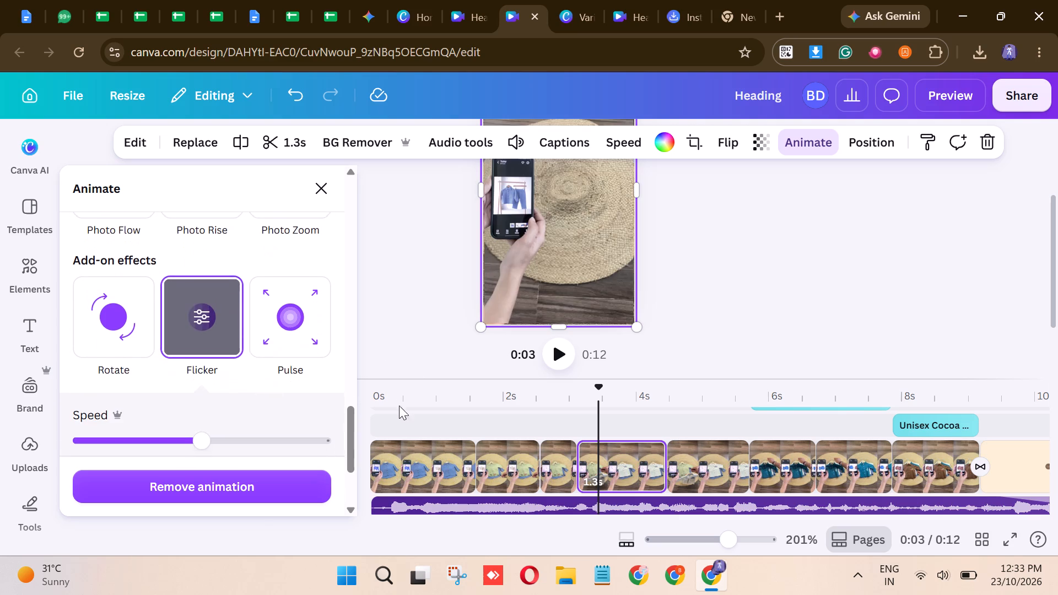
Replay the timeline from the start to review the 1.3 s cream-shirt clip's effect, stopping playback between 7 and 8 s.
left_click_drag(600, 389, 234, 399)
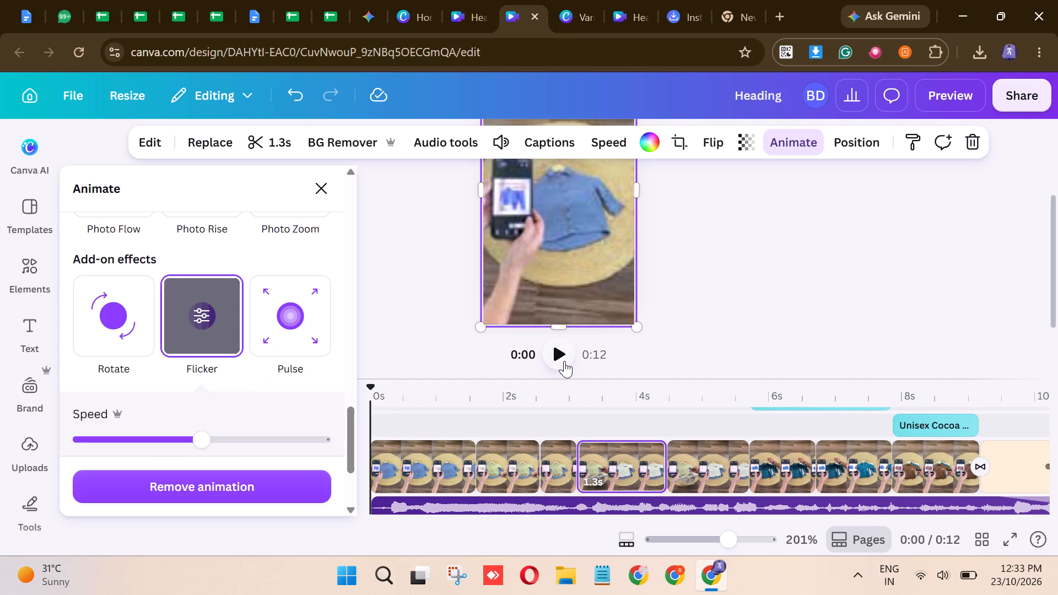
left_click(564, 361)
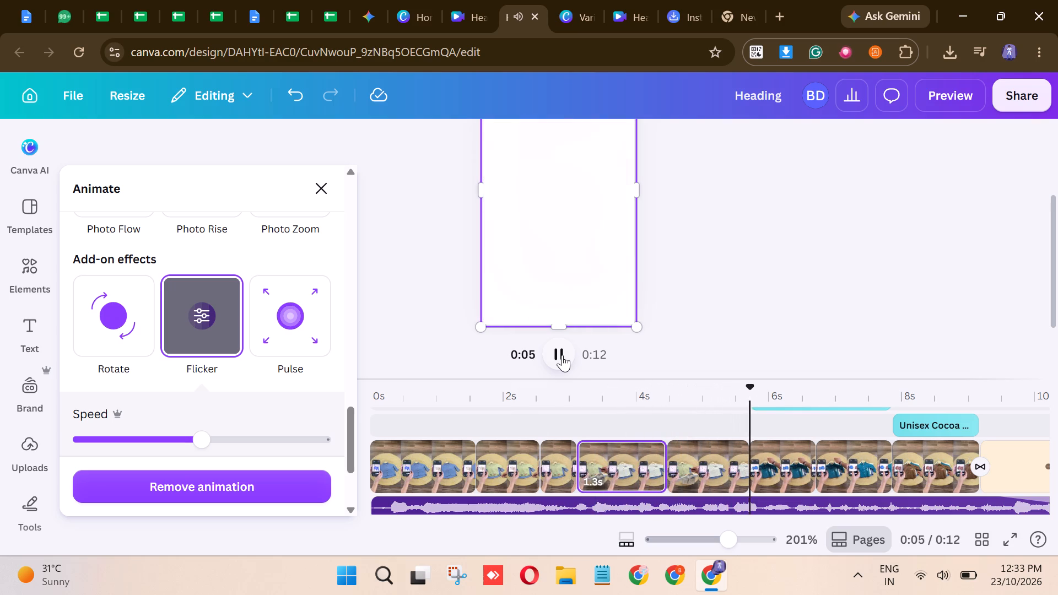
scroll(562, 355, "right", 1)
left_click(611, 469)
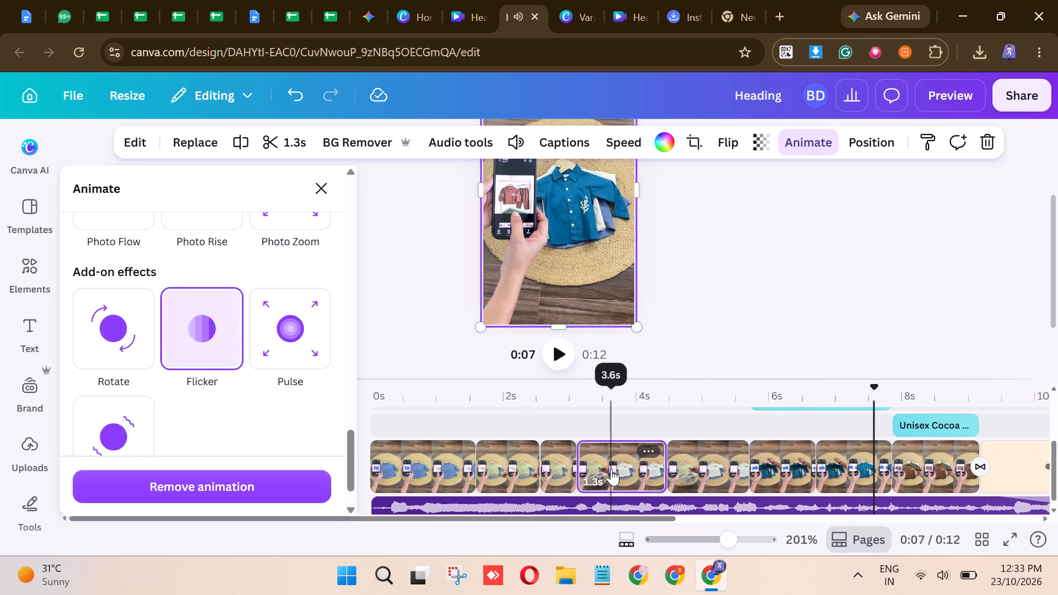
Check the 0.5 s and 0.9 s green-shirt clips and replay the timeline from the start, pausing between 2 and 3 s.
left_click(557, 456)
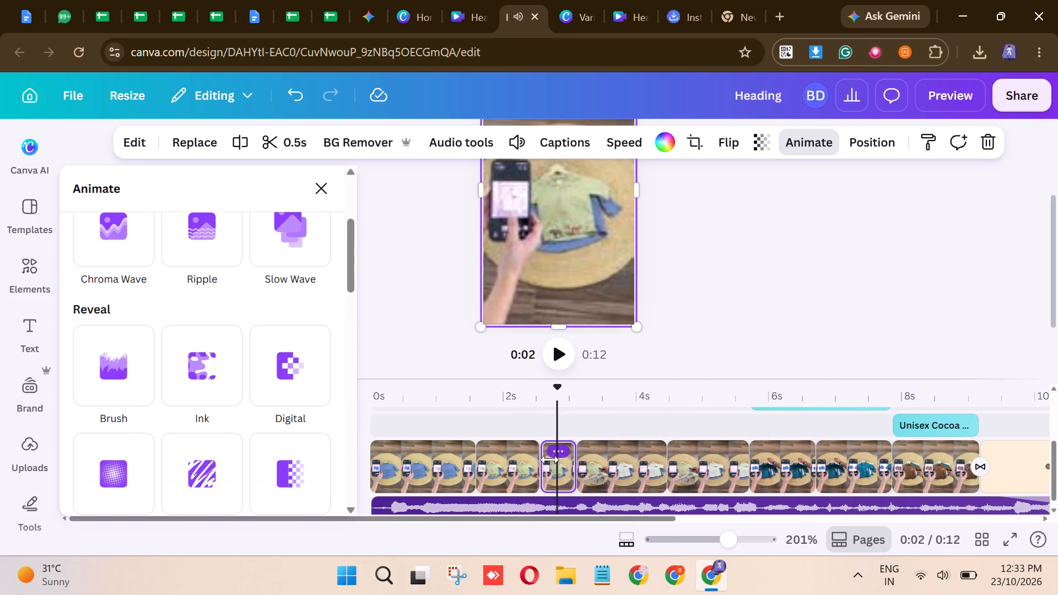
left_click(501, 458)
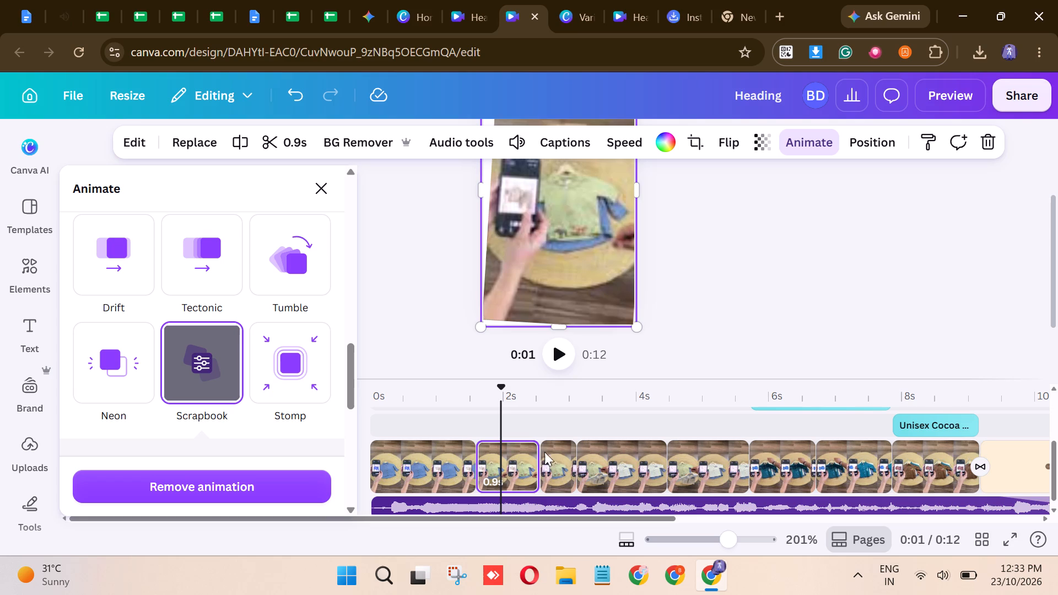
left_click(398, 429)
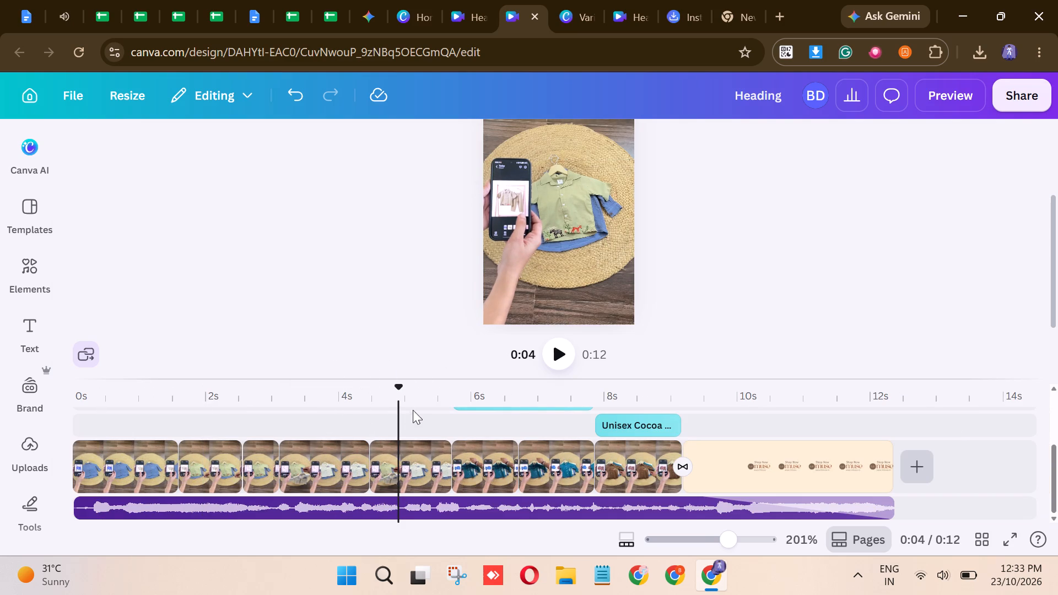
left_click_drag(402, 386, 0, 351)
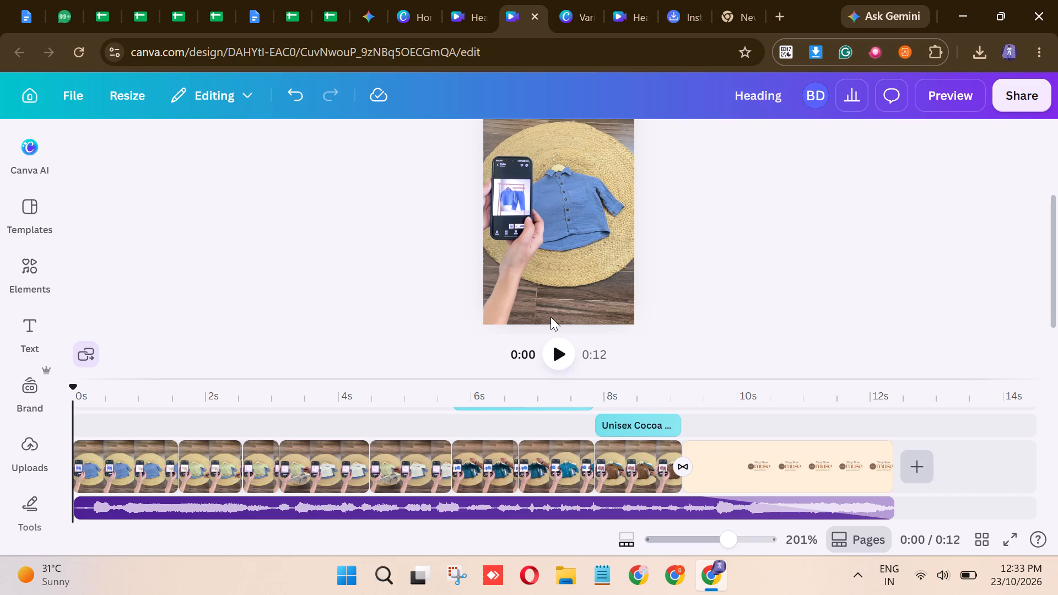
key("space")
key("space")
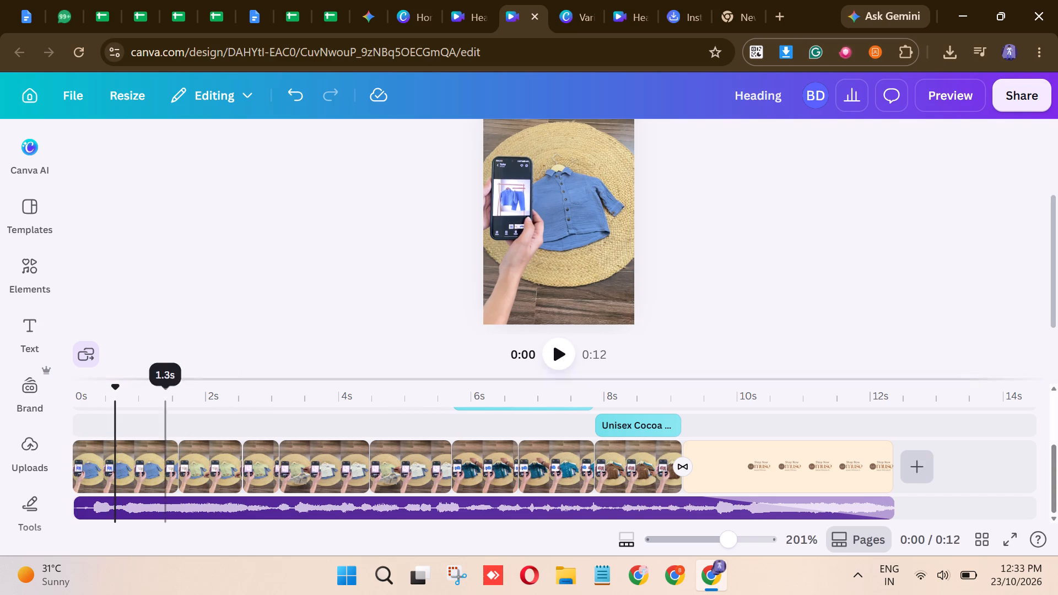
left_click_drag(118, 394, 60, 405)
key("space")
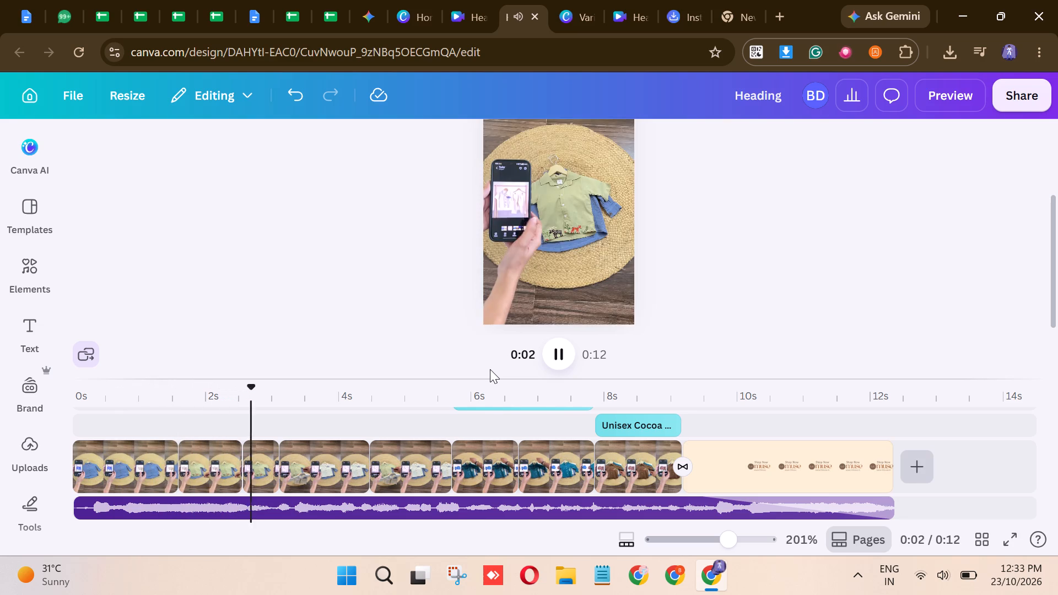
key("space")
Replay the first three seconds in short bursts to examine the 0.9 s green-shirt clip's enter and exit animation.
left_click(123, 420)
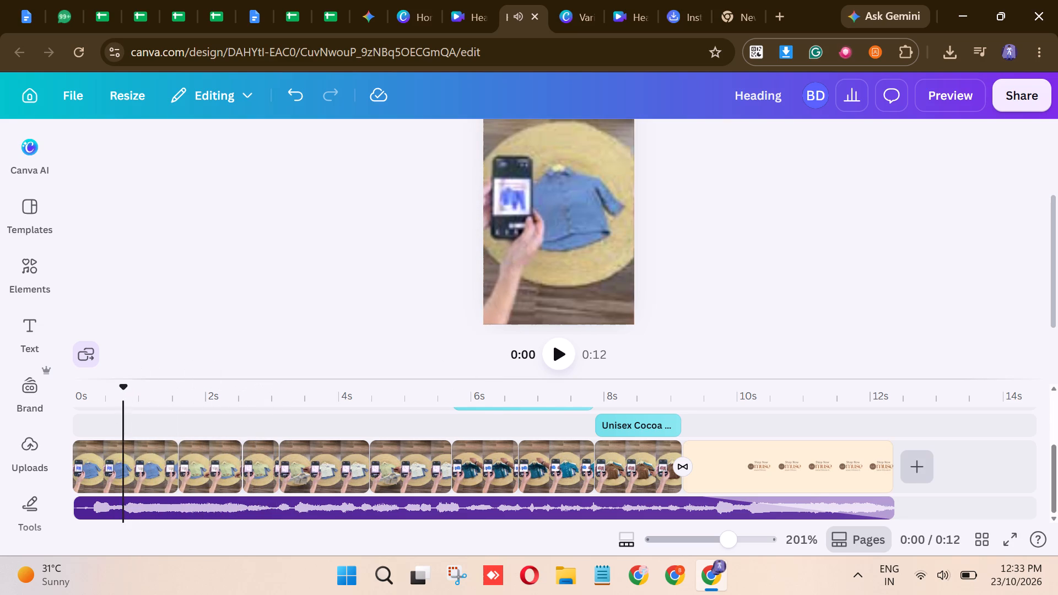
left_click_drag(116, 405, 92, 419)
key("space")
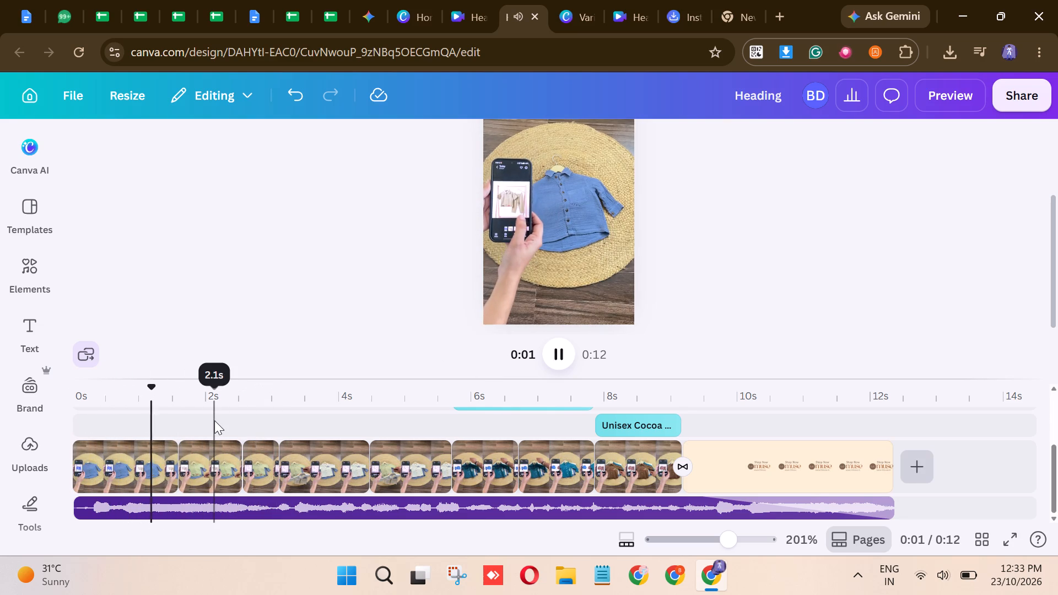
key("space")
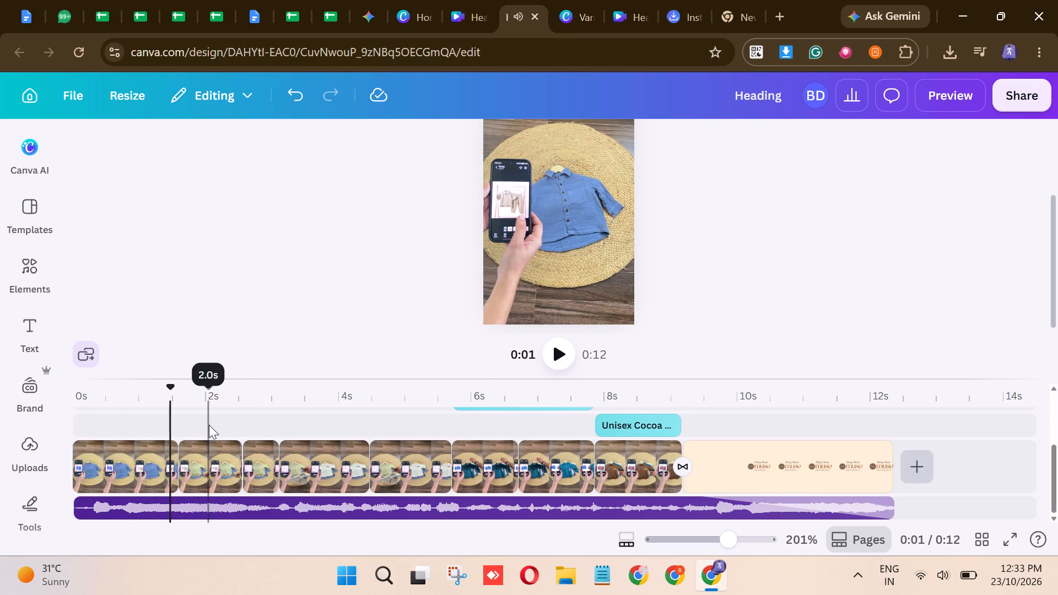
key("space")
key("space")
key("space")
key("space")
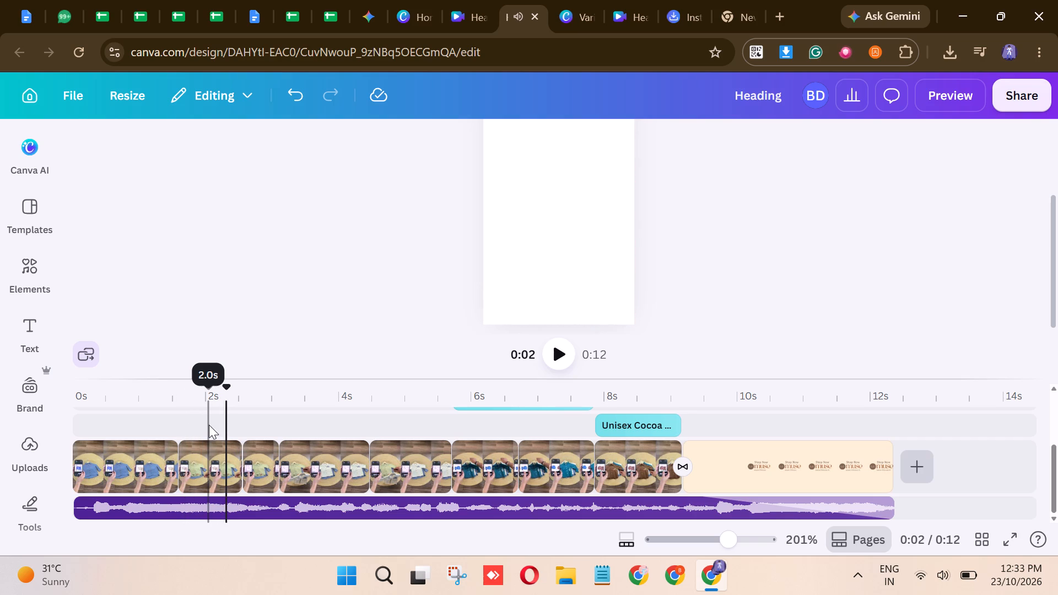
key("space")
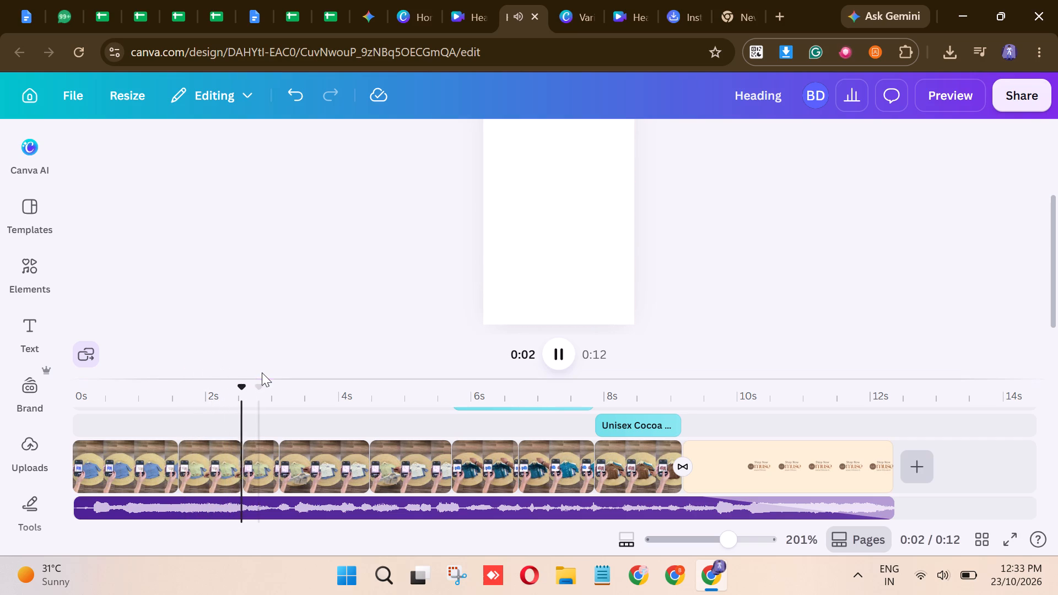
key("space")
left_click_drag(117, 402, 62, 403)
key("space")
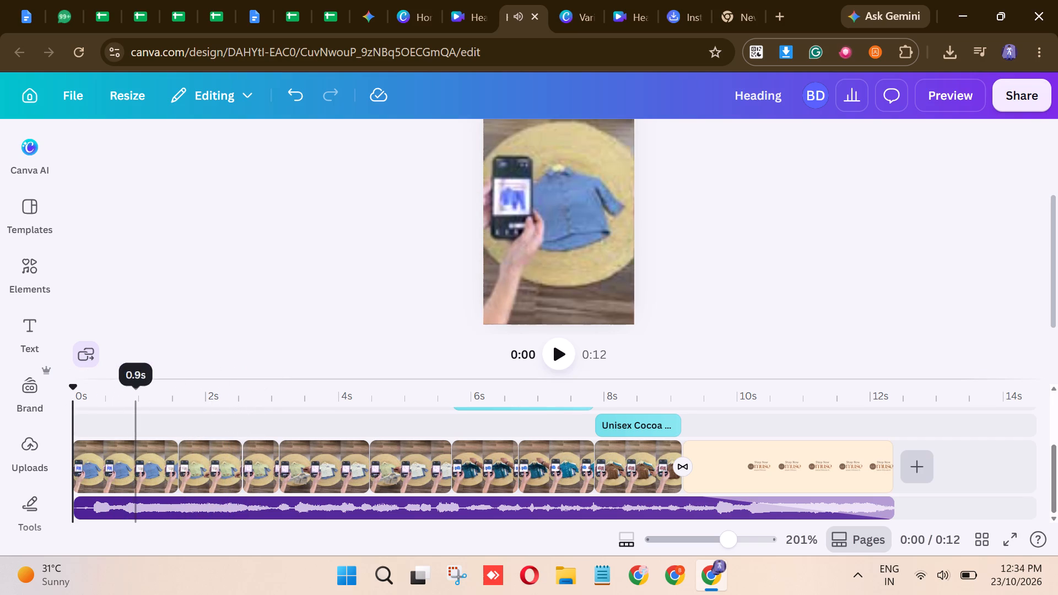
key("space")
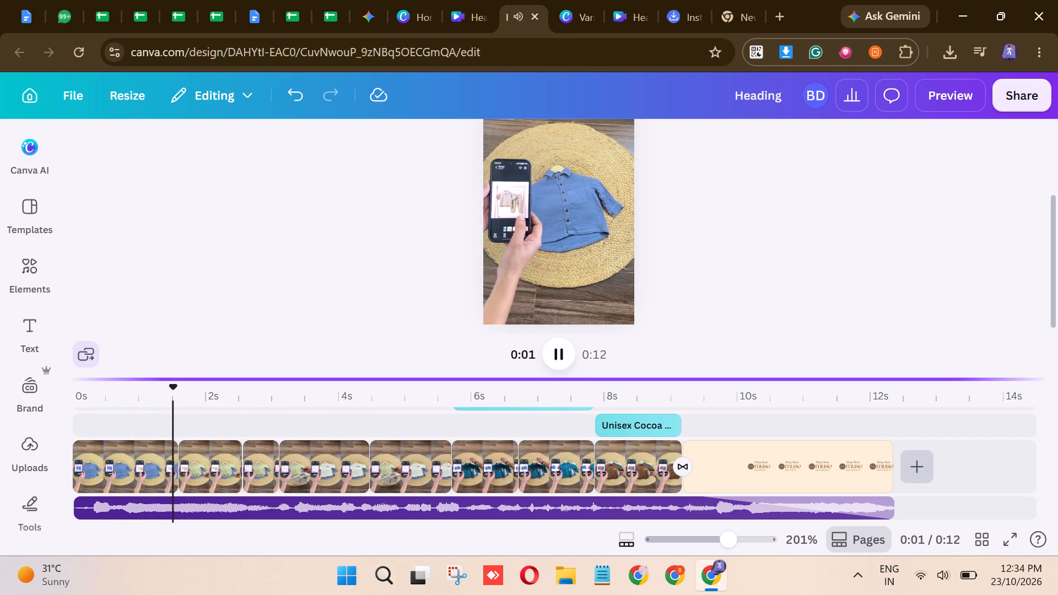
key("space")
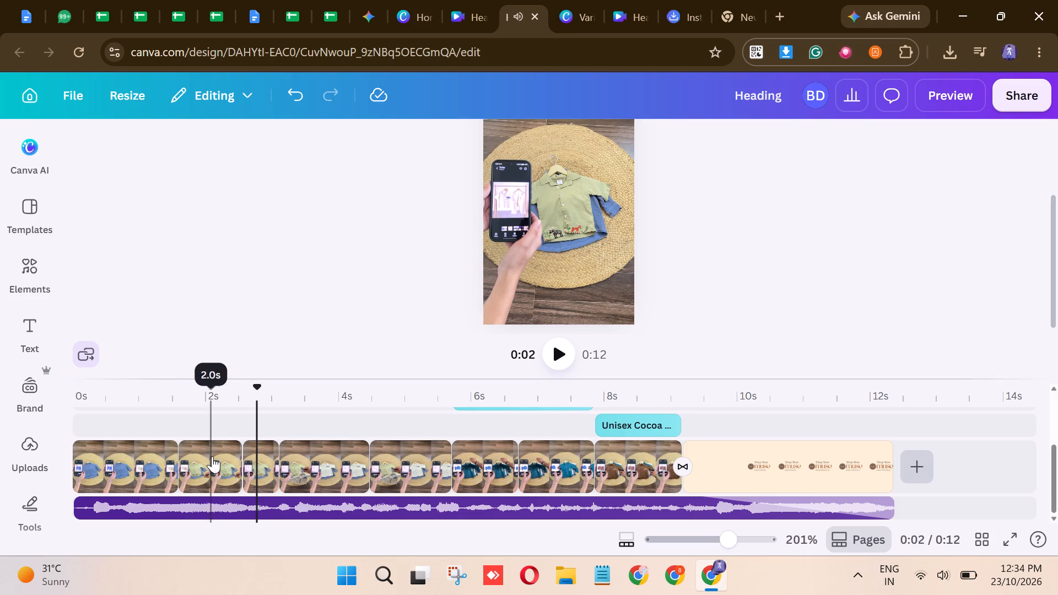
Set the Scrapbook animation on the 0.9 s green-shirt clip near the 2 s mark to play on enter only.
left_click(214, 456)
left_click(805, 148)
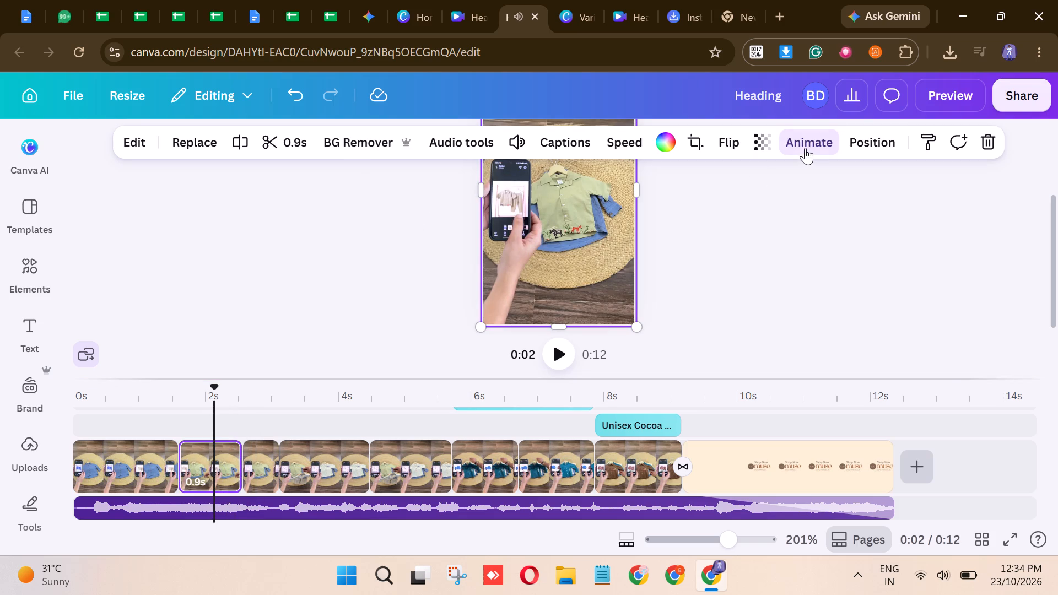
scroll(203, 393, "down", 1)
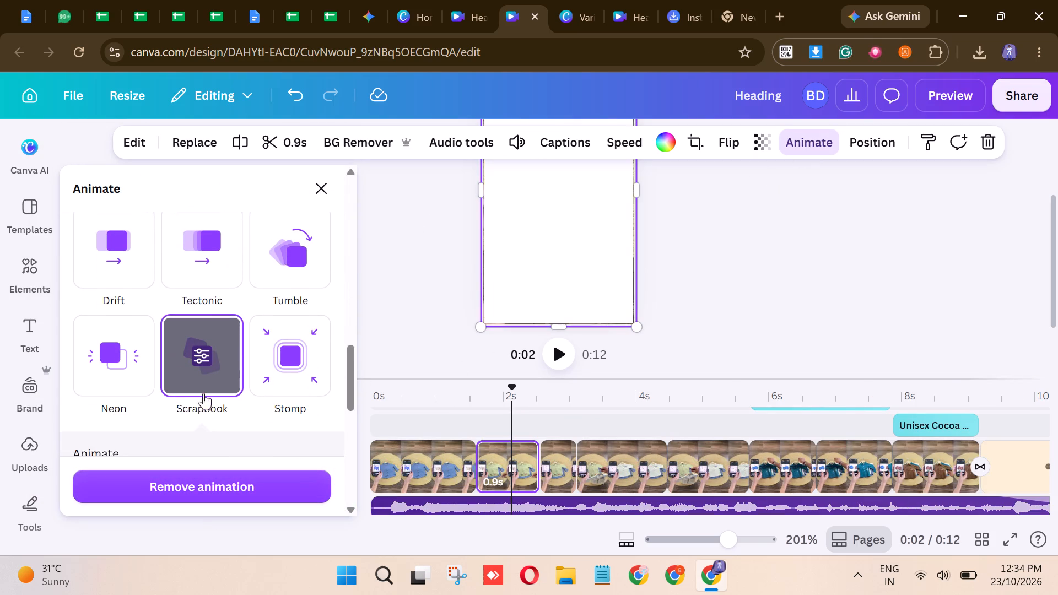
scroll(203, 393, "down", 2)
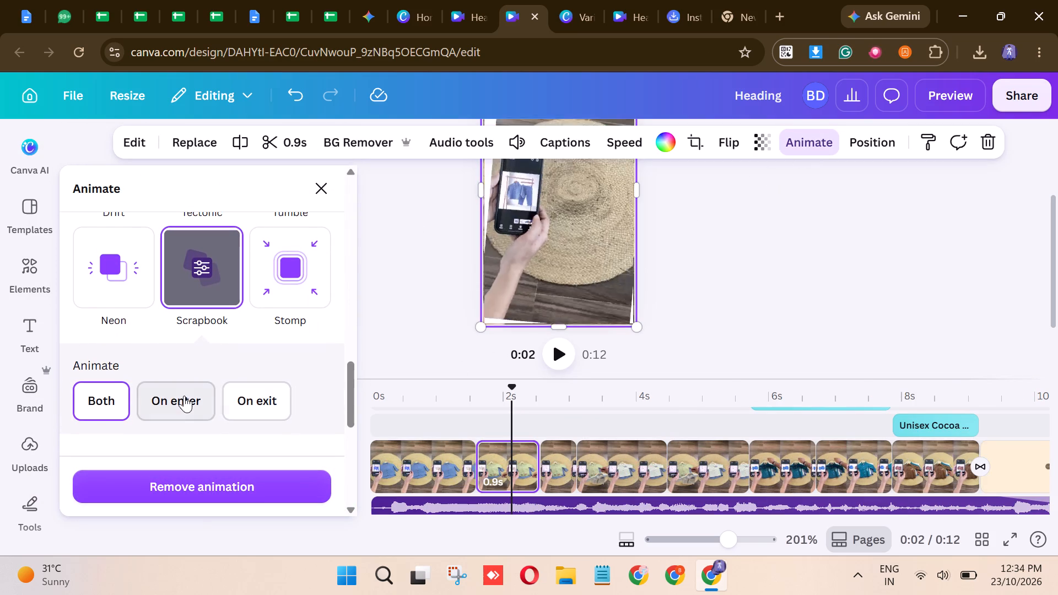
left_click(184, 396)
left_click(733, 334)
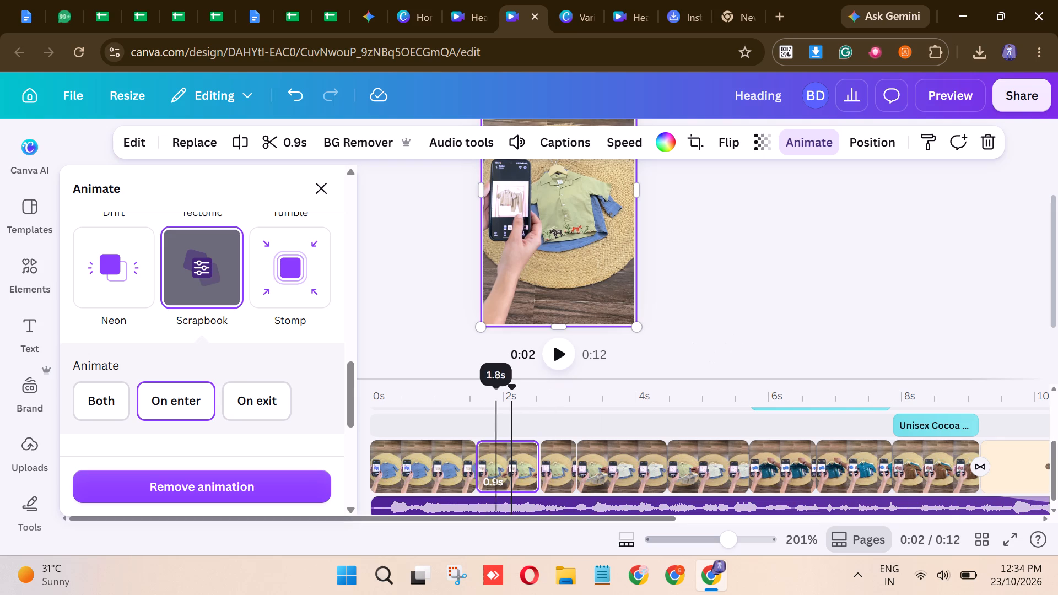
Replay the timeline from the start to review the 0.9 s clip's enter animation, pausing near the 4 s mark.
left_click_drag(511, 390, 258, 382)
left_click(547, 365)
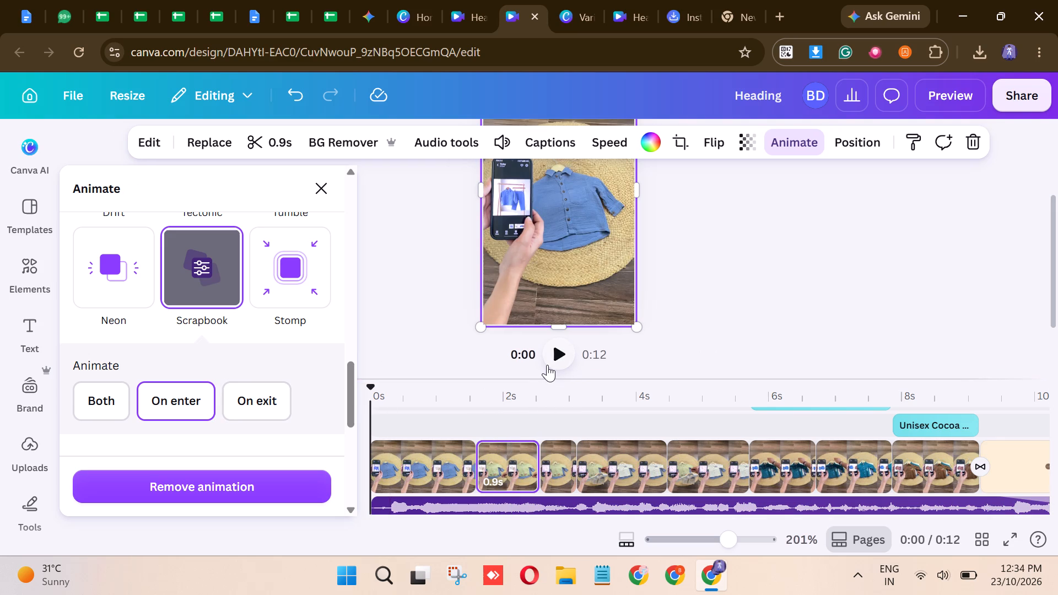
left_click(562, 351)
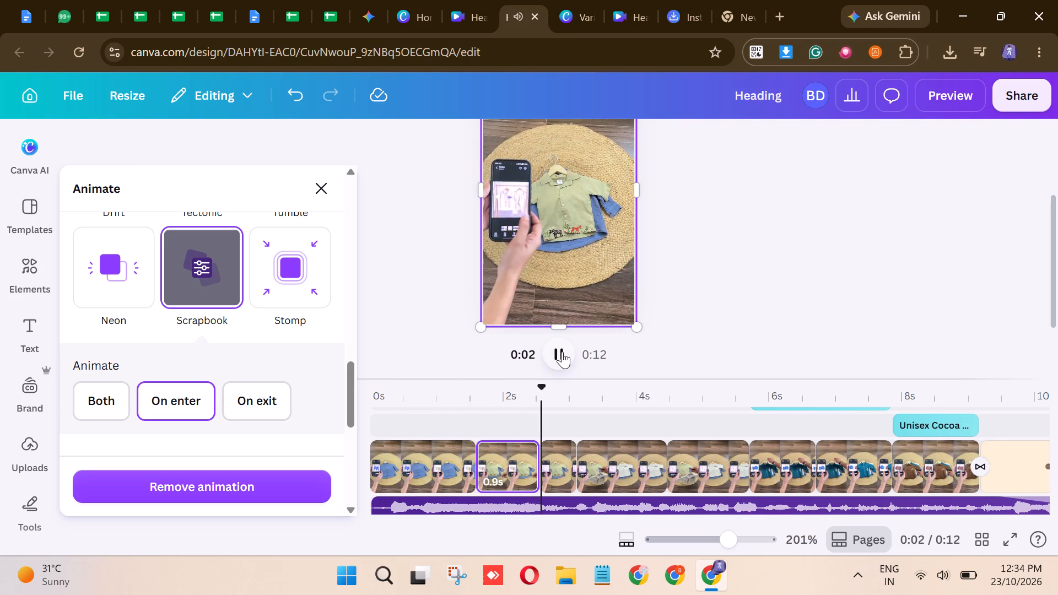
left_click(562, 351)
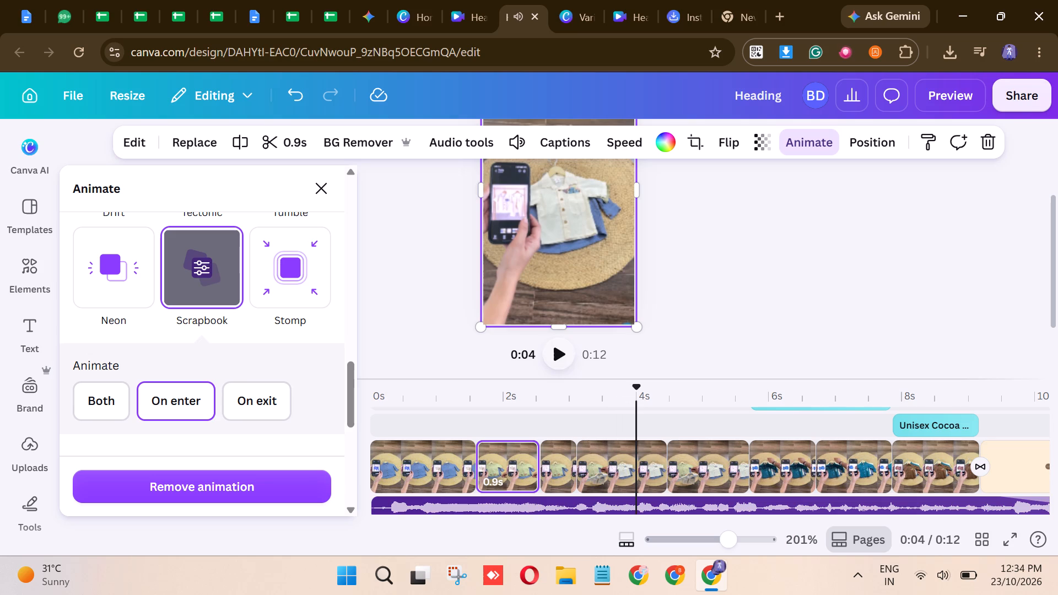
Browse the animations for the 1.3 s cream-shirt clip between 3 and 4 s and replace its current animation with Tumble.
left_click(614, 454)
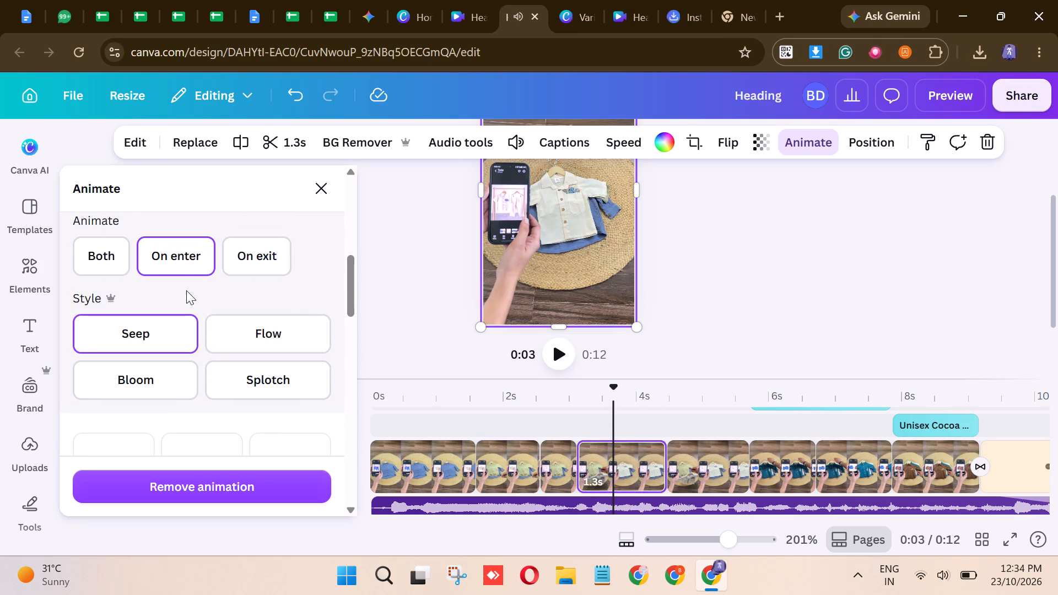
scroll(181, 297, "up", 1)
scroll(204, 301, "down", 1)
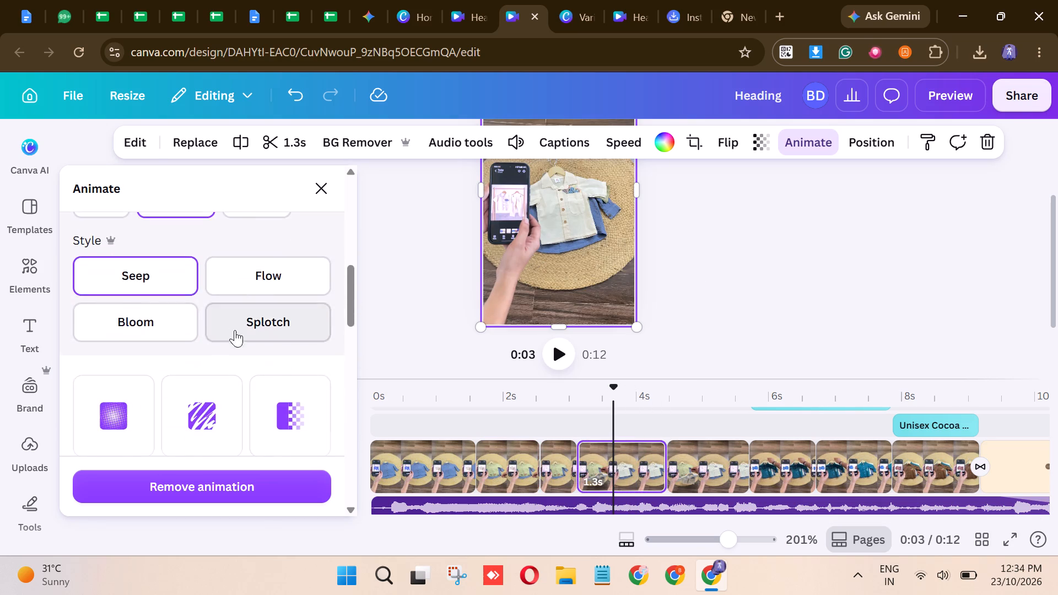
scroll(235, 330, "down", 1)
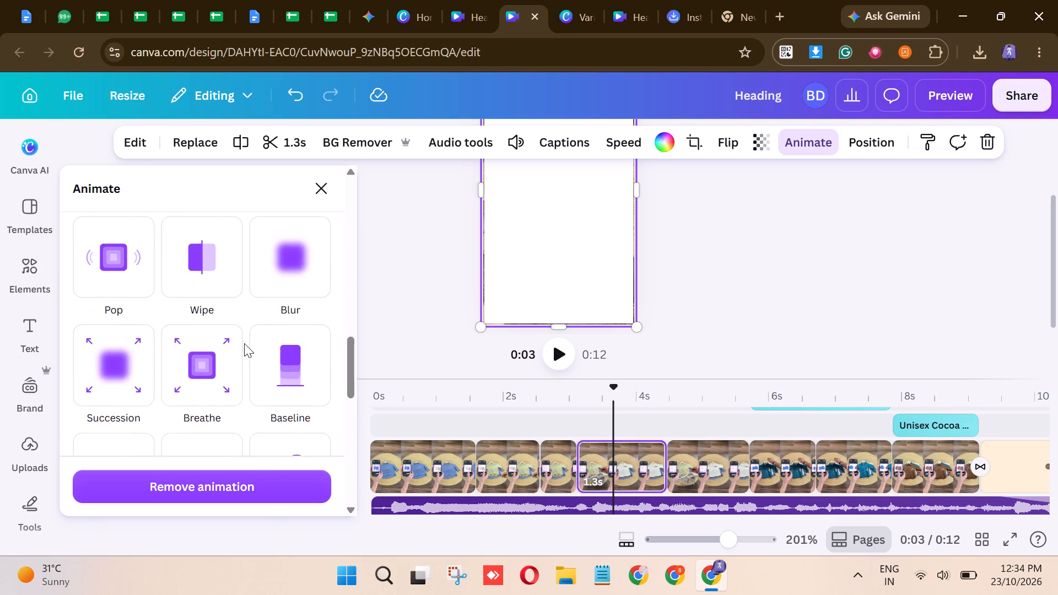
scroll(244, 343, "down", 2)
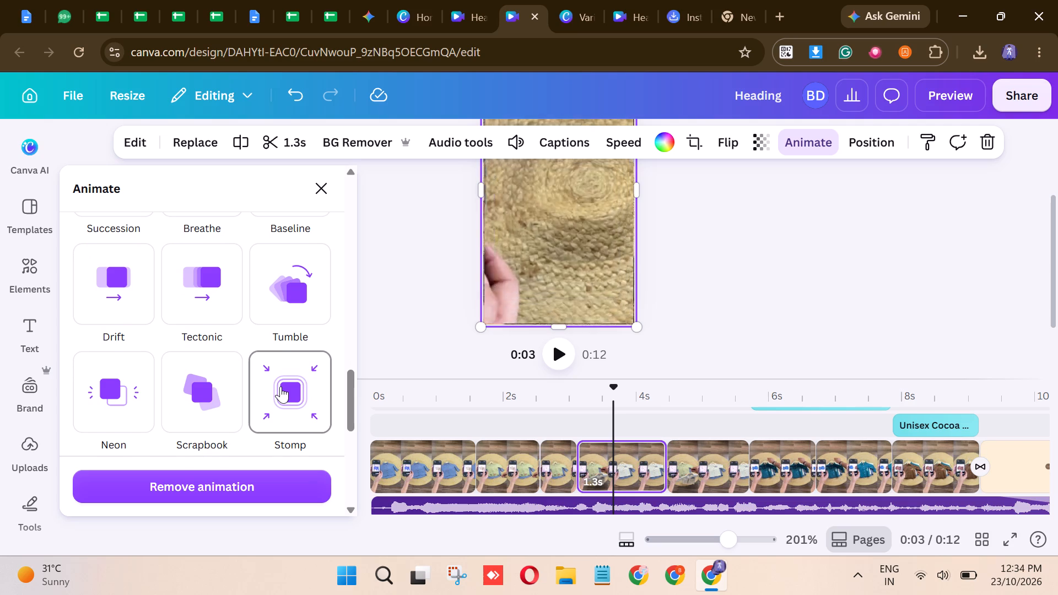
left_click(261, 296)
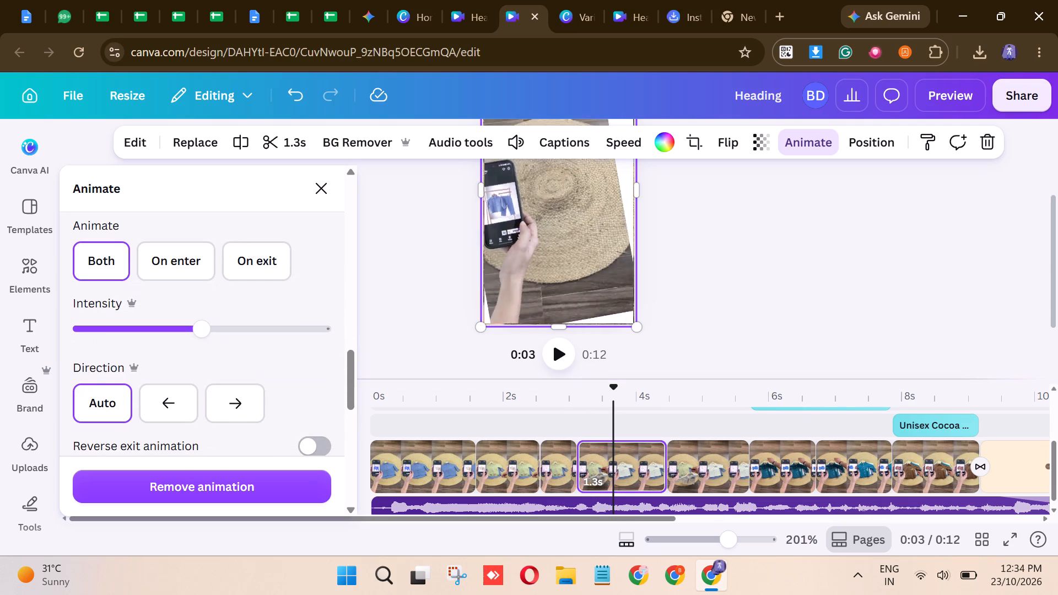
Replay the timeline from the start through the Shop Now end card to review the animations, stopping near 11 s.
left_click_drag(612, 388, 335, 368)
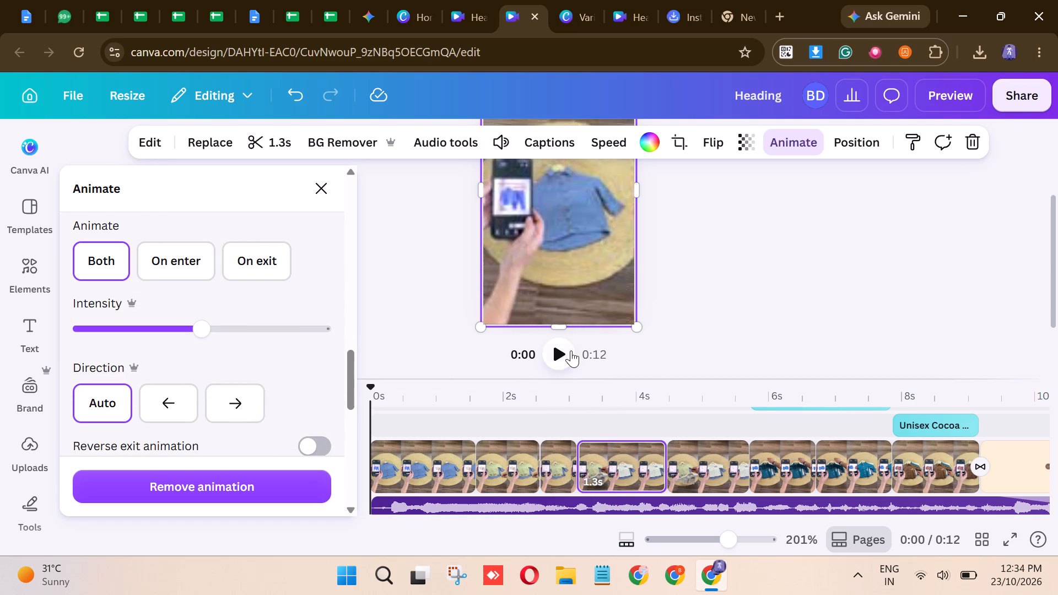
left_click(571, 350)
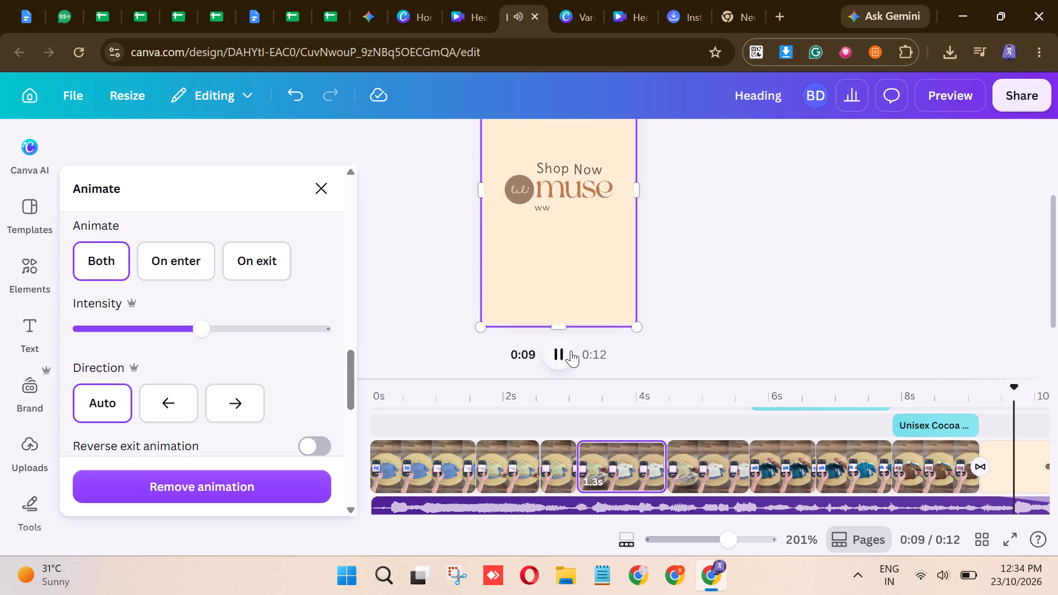
left_click(571, 350)
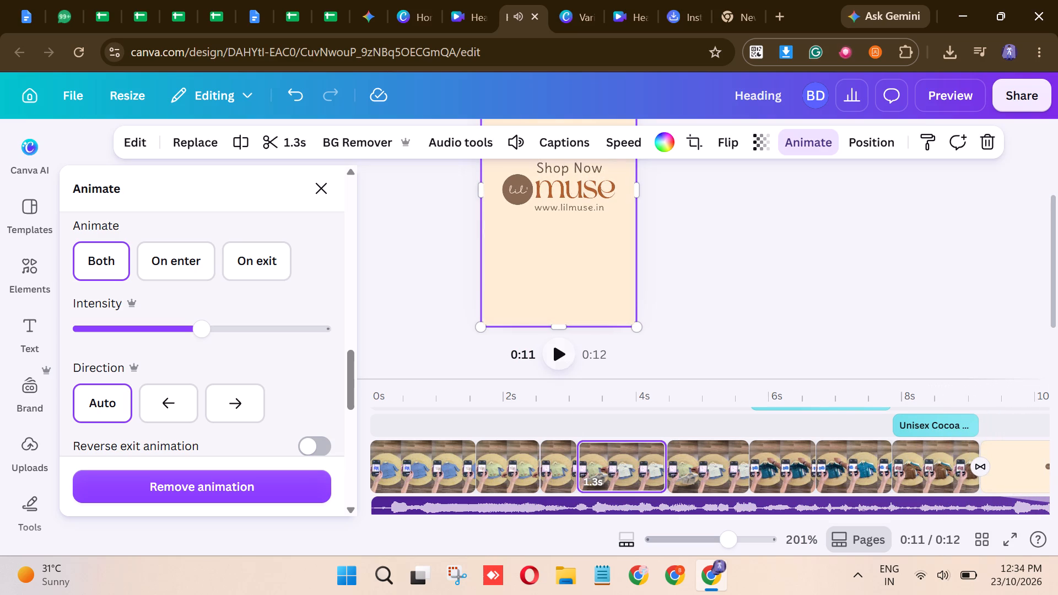
Check the neighbouring green-shirt clips' animations and set the 1.3 s cream-shirt clip's Tumble animation to play on enter only.
left_click(427, 479)
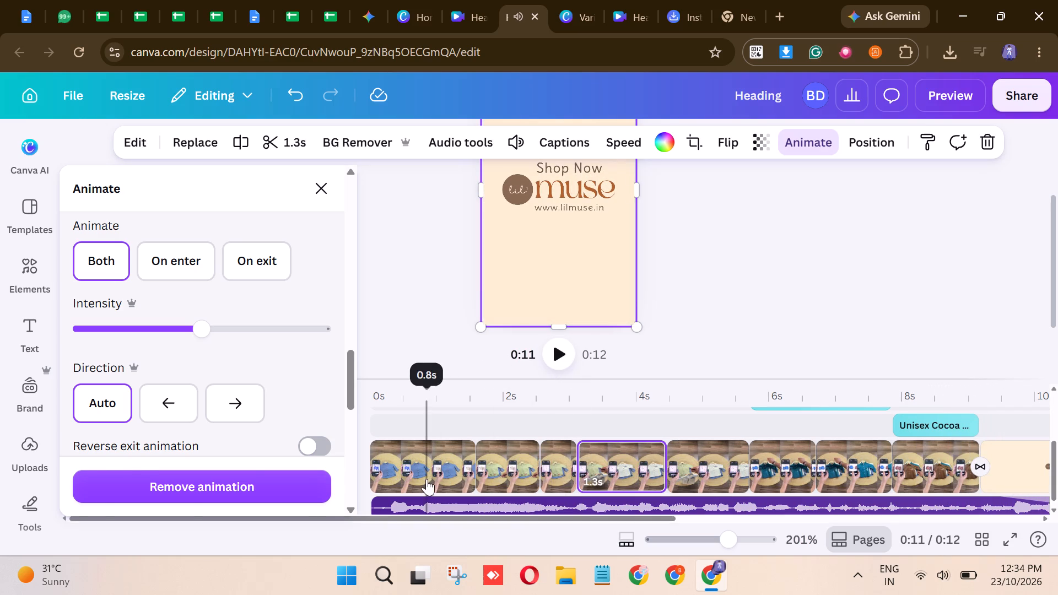
left_click(517, 467)
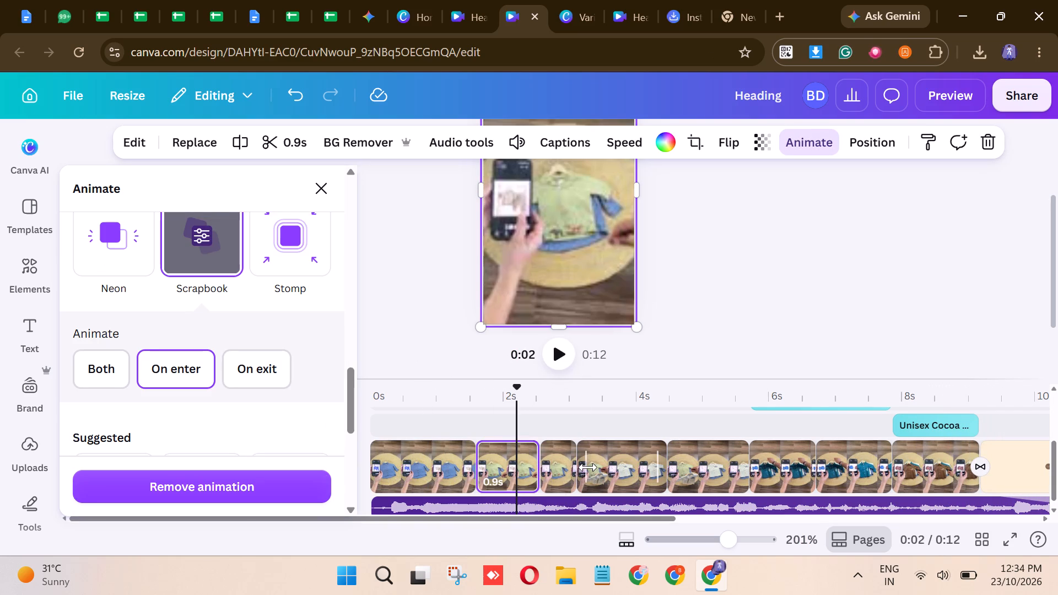
left_click(553, 448)
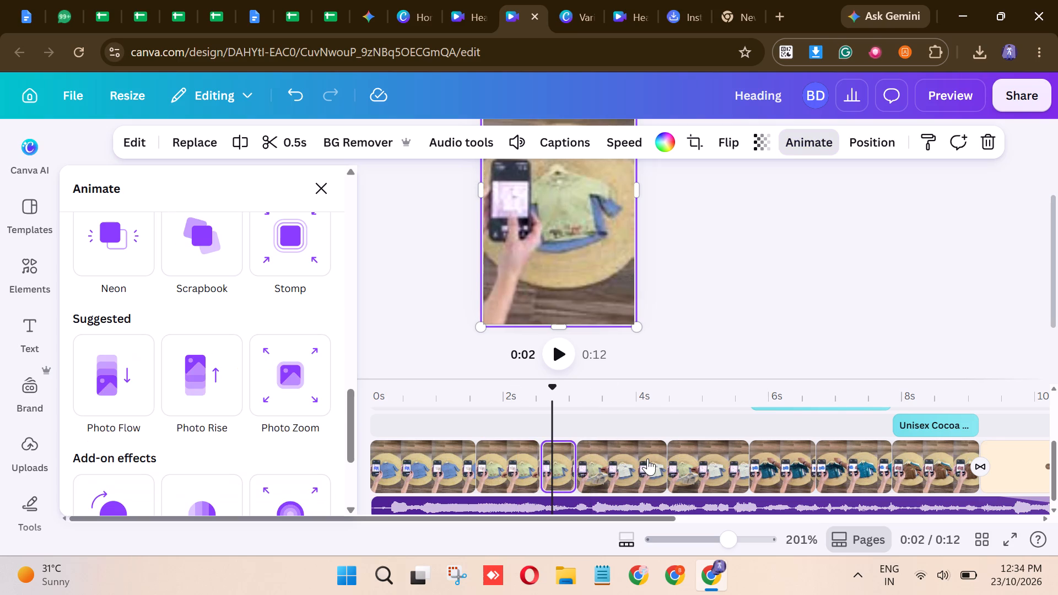
left_click(647, 458)
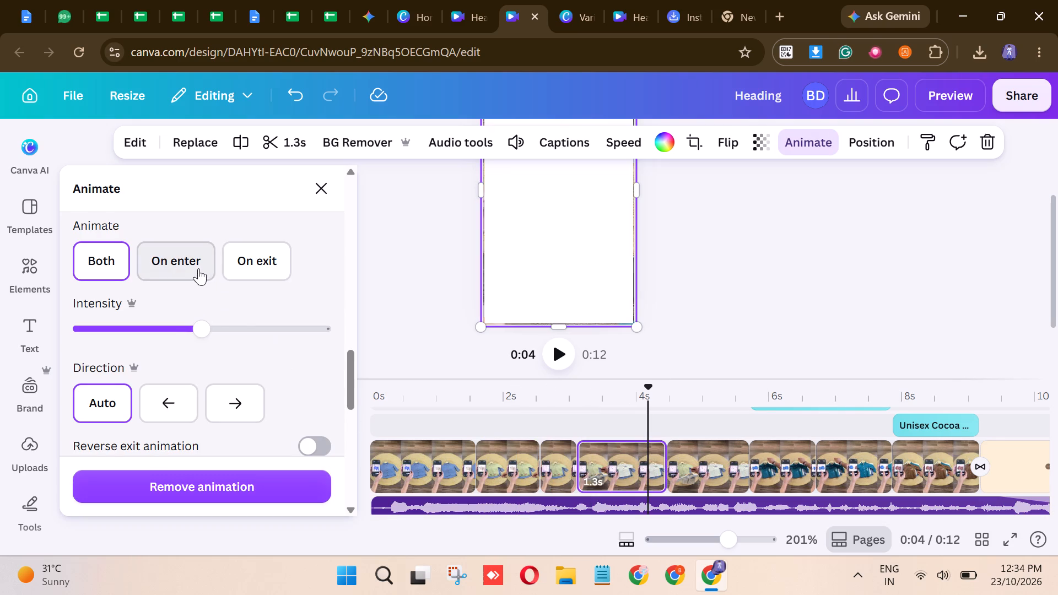
left_click(197, 269)
Check the 1.2 s cream-shirt clip's animation and set the 1.0 s teal-shirt clip's animation to play on enter only.
left_click(722, 472)
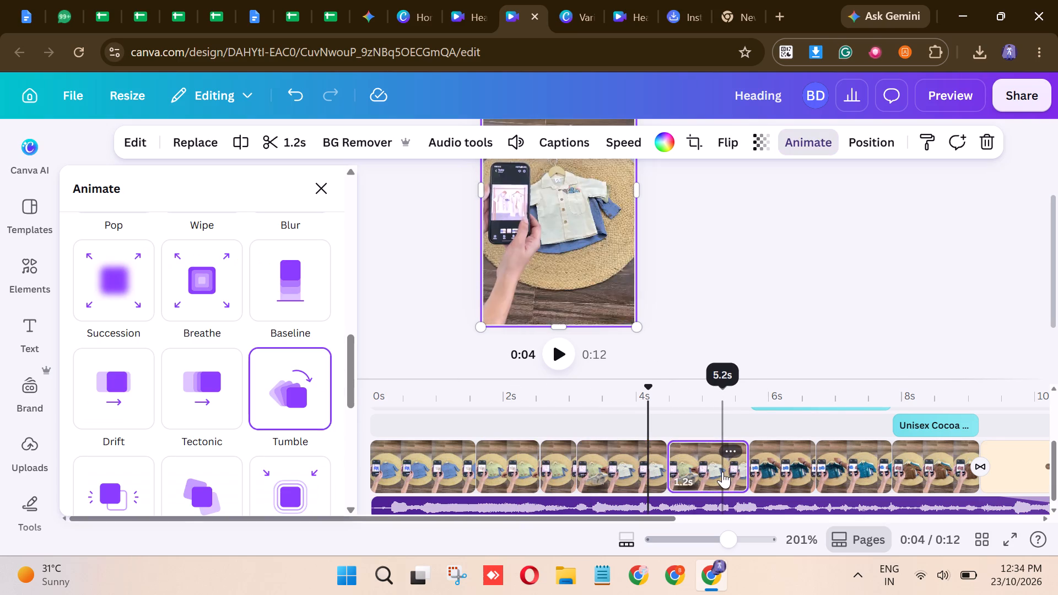
left_click(796, 462)
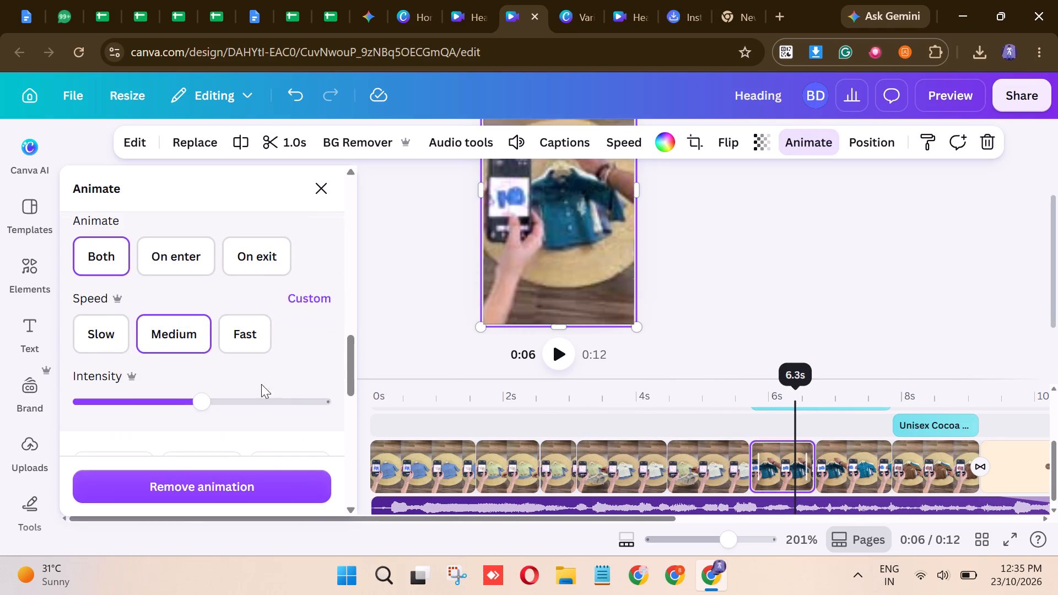
left_click(182, 271)
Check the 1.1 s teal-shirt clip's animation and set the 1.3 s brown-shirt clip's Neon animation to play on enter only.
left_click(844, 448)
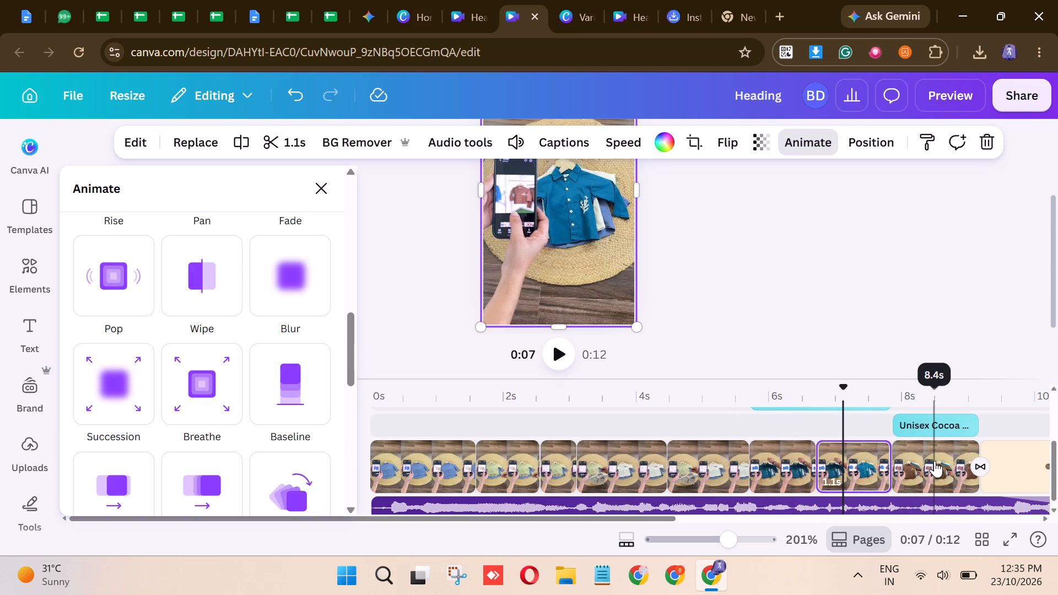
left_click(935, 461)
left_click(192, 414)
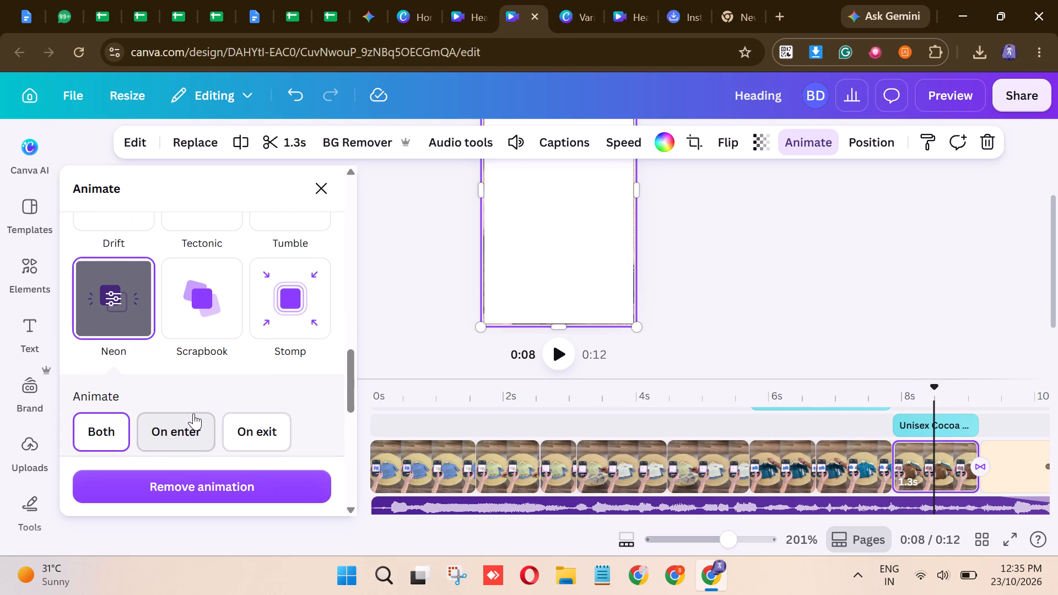
Preview the whole video from the start through the Shop Now end card to review the clip animations, then close the preview.
left_click(956, 104)
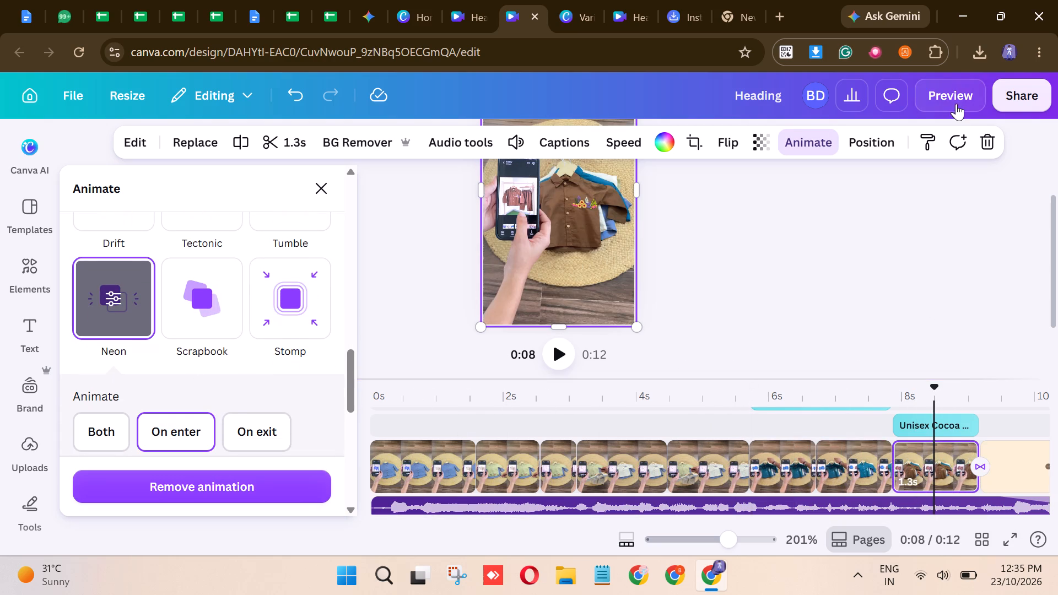
left_click_drag(465, 468, 374, 470)
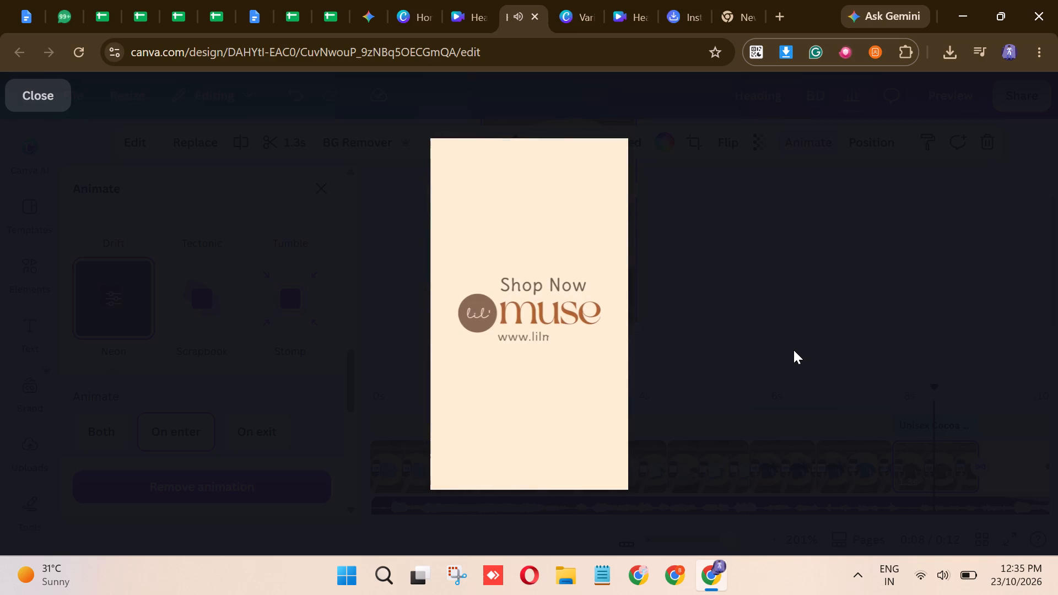
left_click(25, 110)
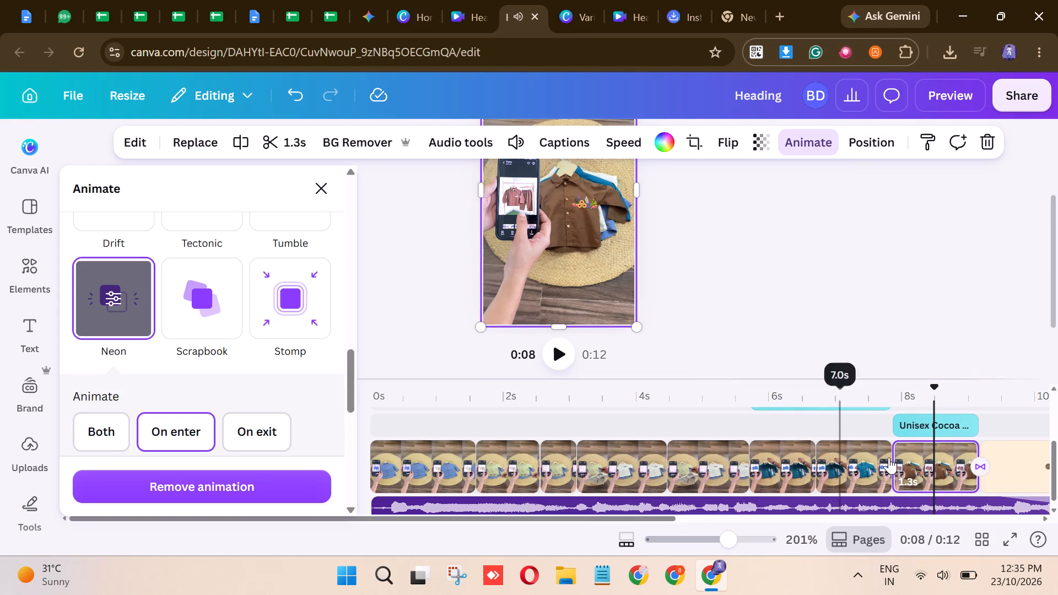
Browse the animations for the 1.3 s brown-shirt clip and add the Pulse add-on effect.
scroll(233, 304, "down", 1)
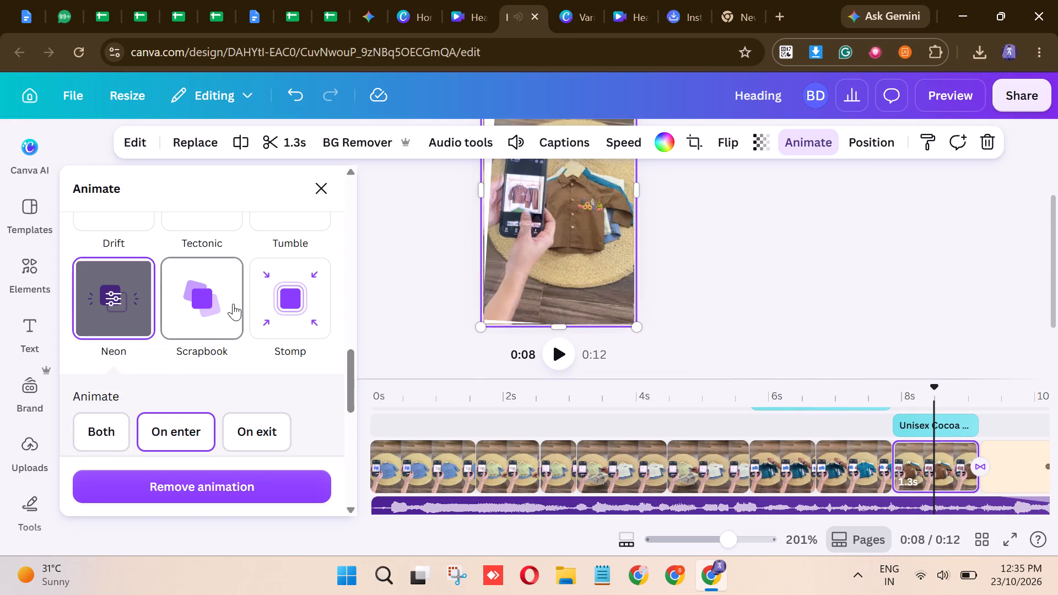
scroll(233, 304, "down", 2)
scroll(245, 351, "down", 1)
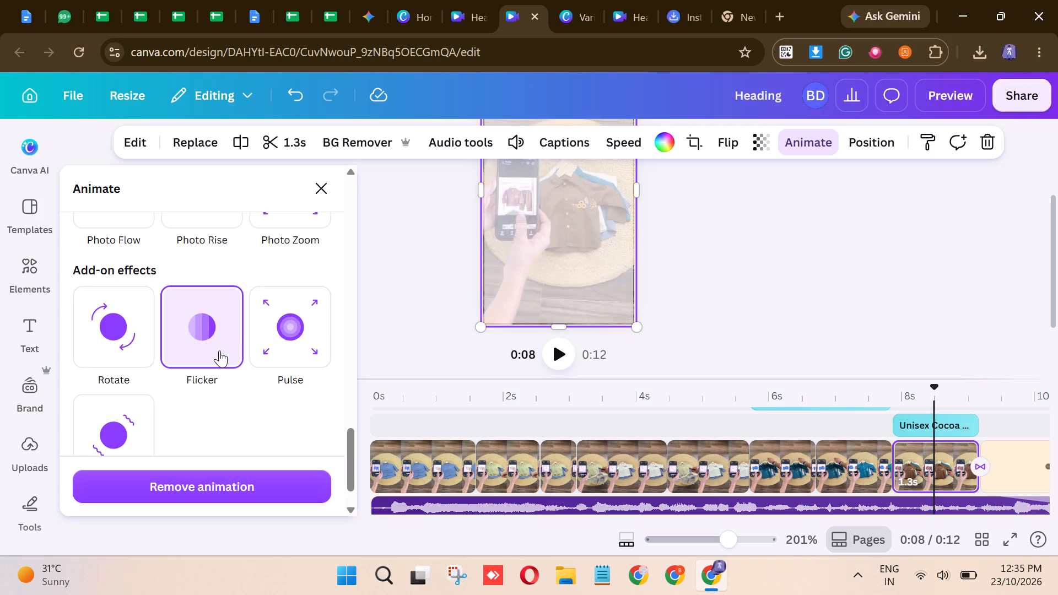
scroll(292, 335, "up", 1)
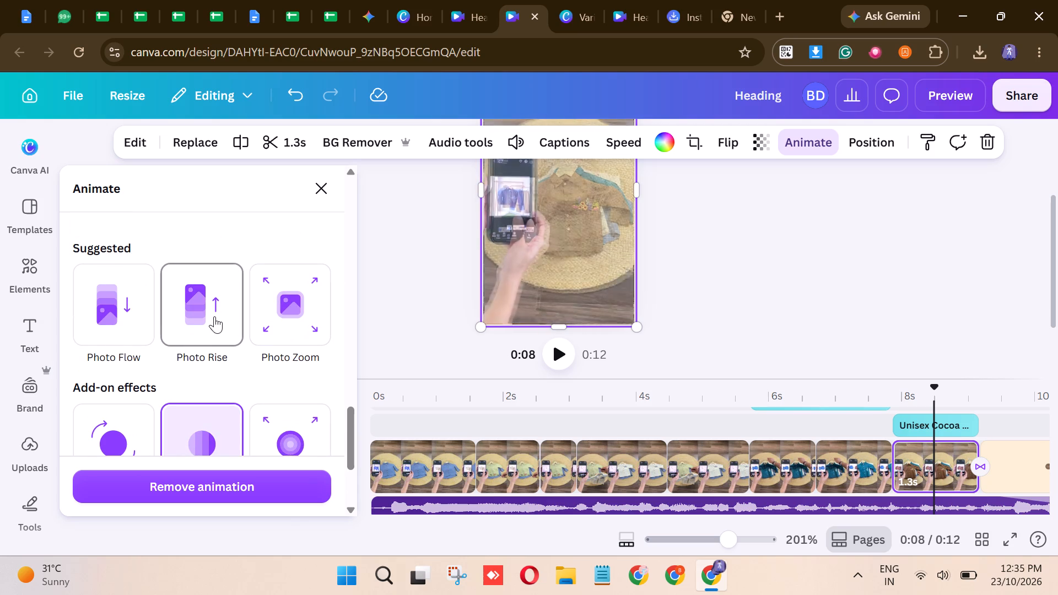
scroll(230, 353, "down", 1)
left_click(287, 357)
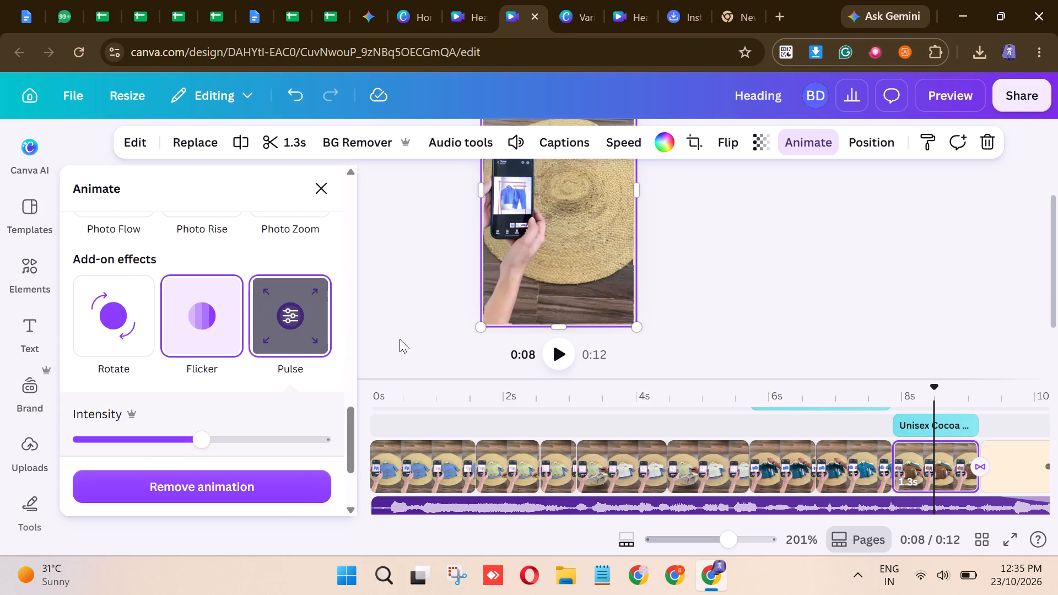
scroll(228, 335, "down", 1)
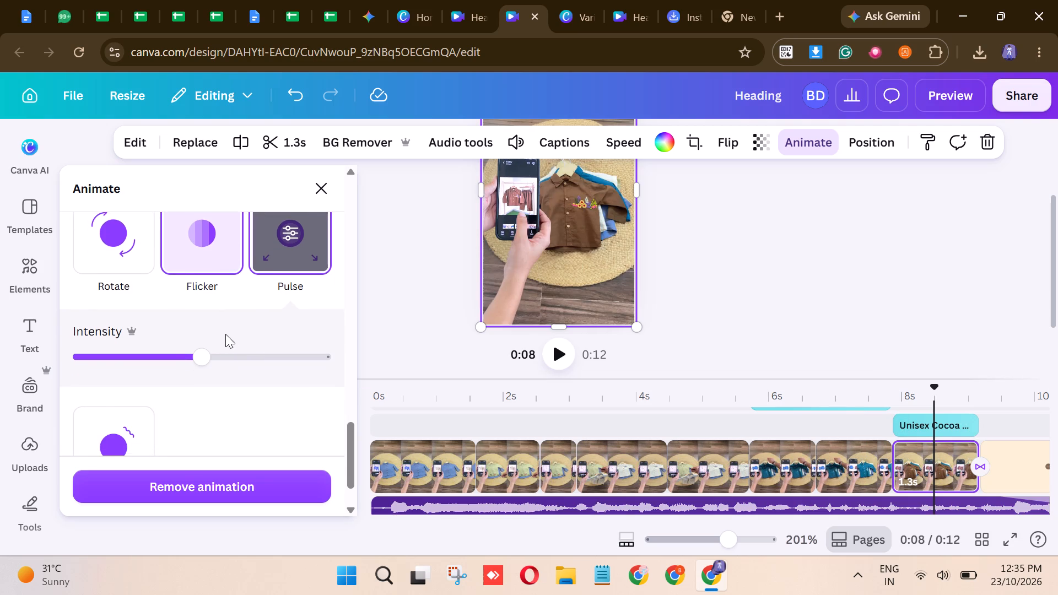
scroll(195, 368, "down", 1)
left_click(790, 380)
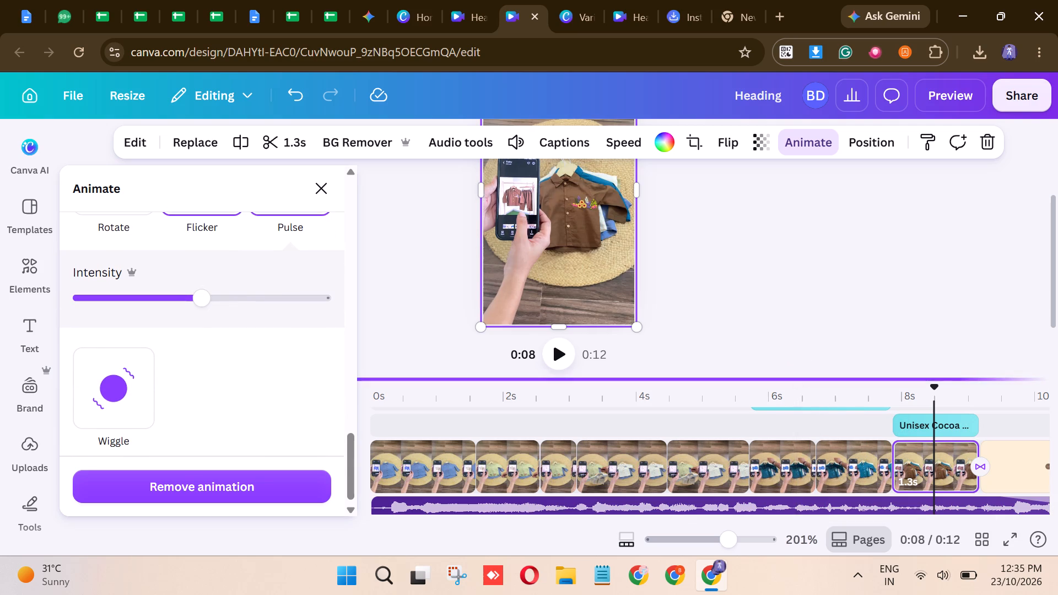
Preview the video again, replaying it from the start several times to review the clip animations through the brown-shirt clip.
left_click(942, 101)
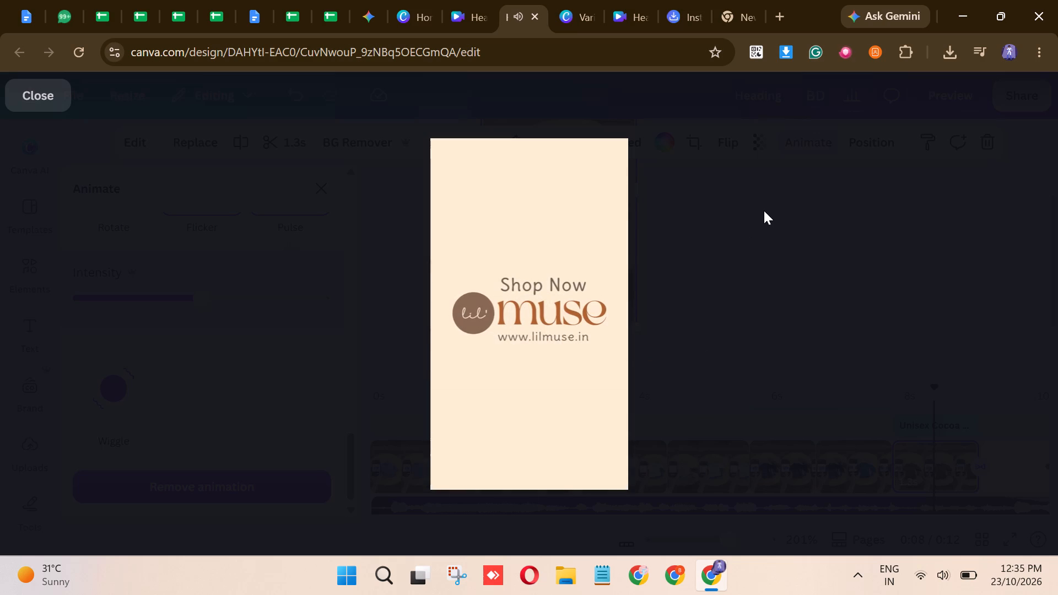
key("space")
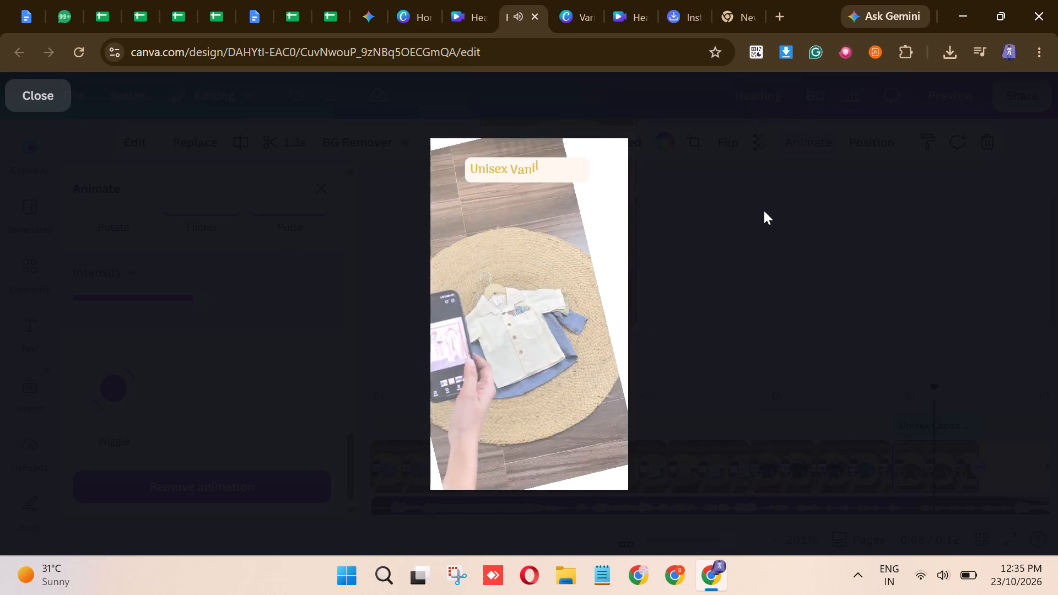
left_click_drag(493, 462, 449, 468)
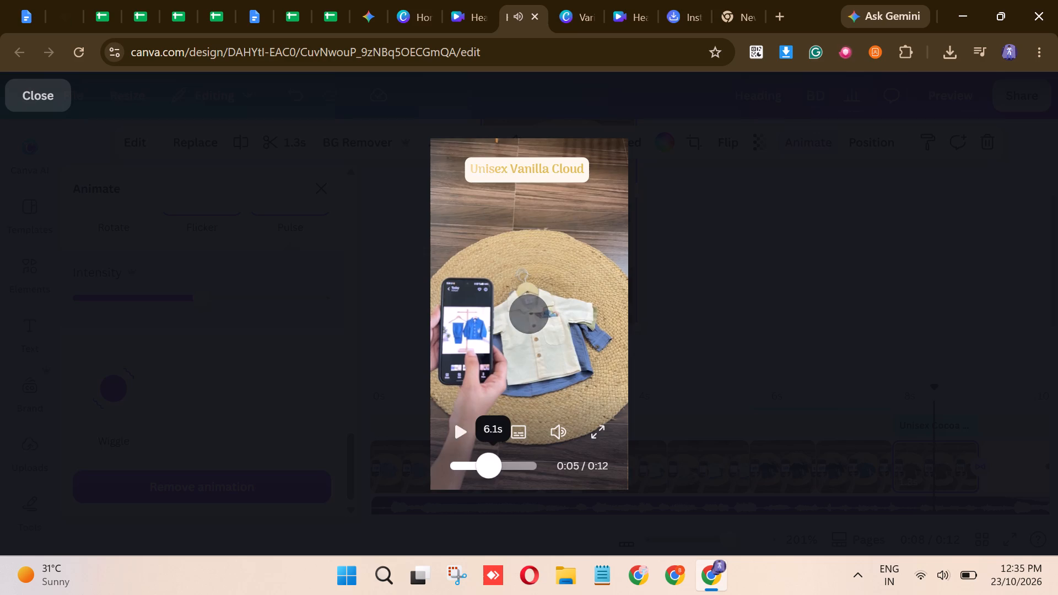
left_click_drag(449, 468, 436, 473)
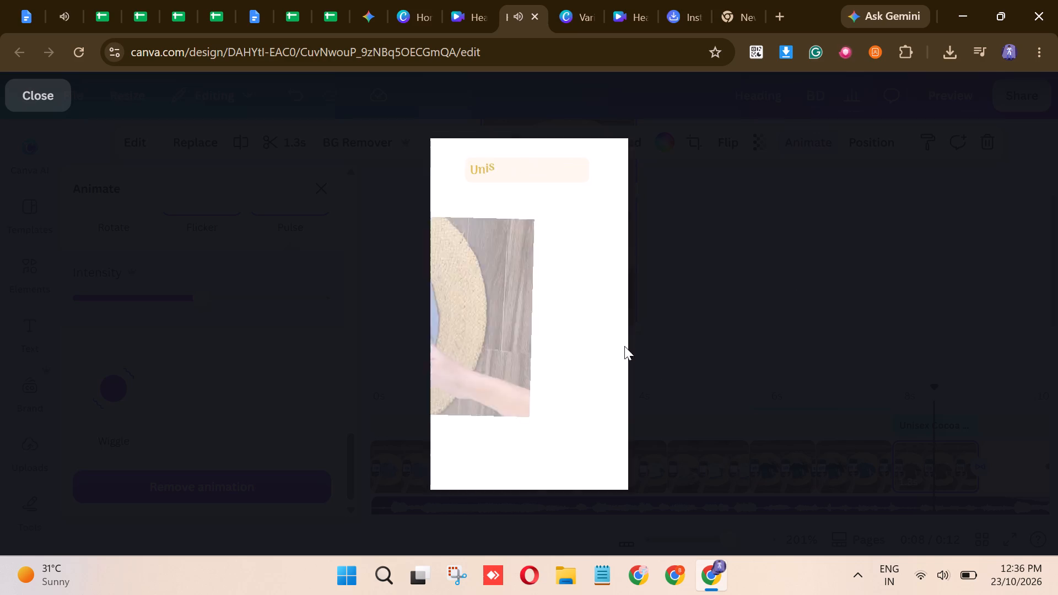
left_click_drag(489, 463, 333, 480)
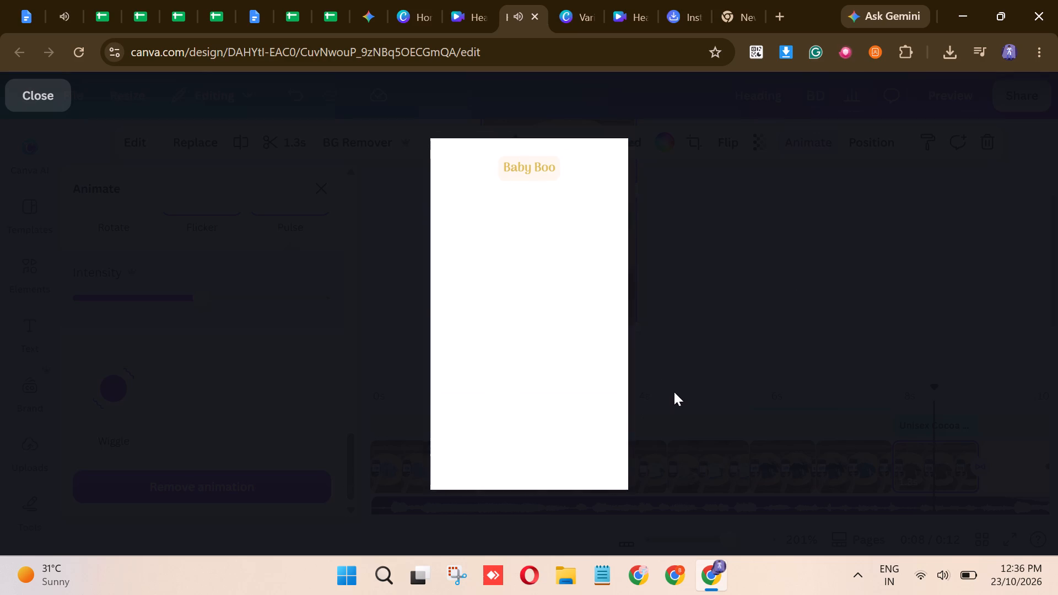
left_click_drag(471, 464, 323, 482)
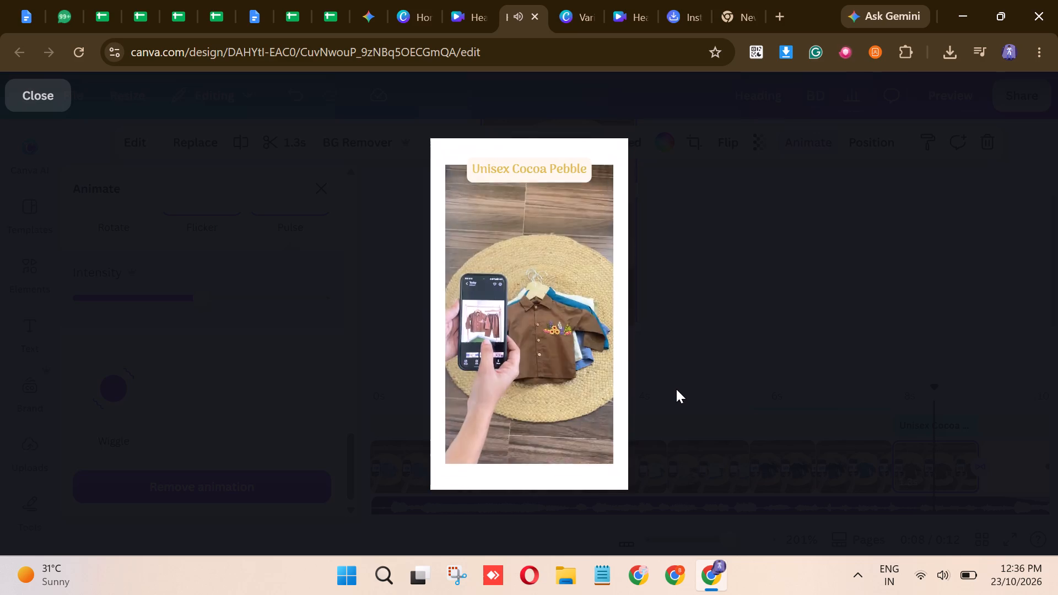
left_click(42, 93)
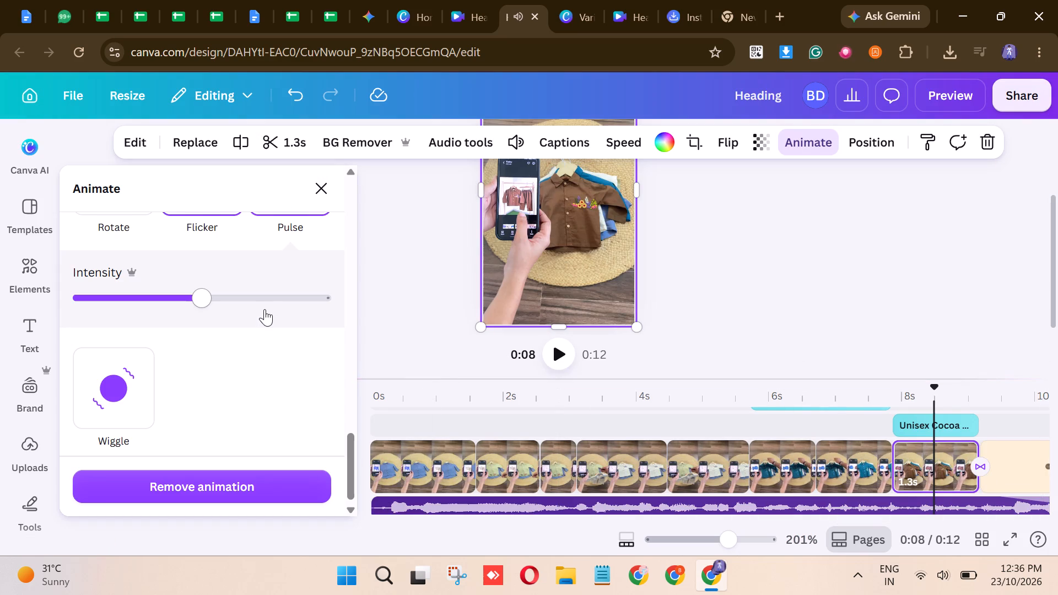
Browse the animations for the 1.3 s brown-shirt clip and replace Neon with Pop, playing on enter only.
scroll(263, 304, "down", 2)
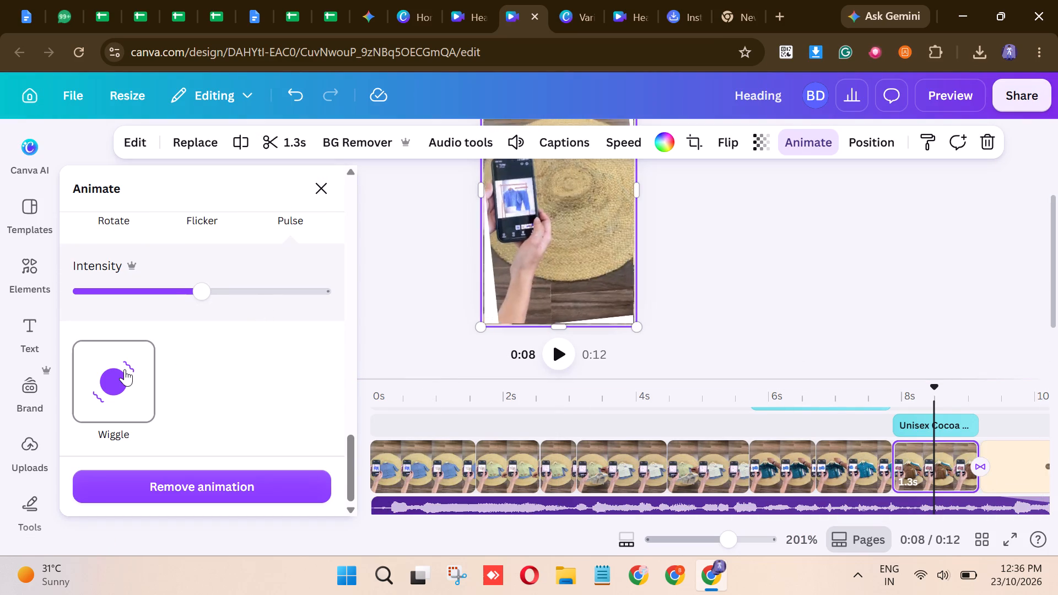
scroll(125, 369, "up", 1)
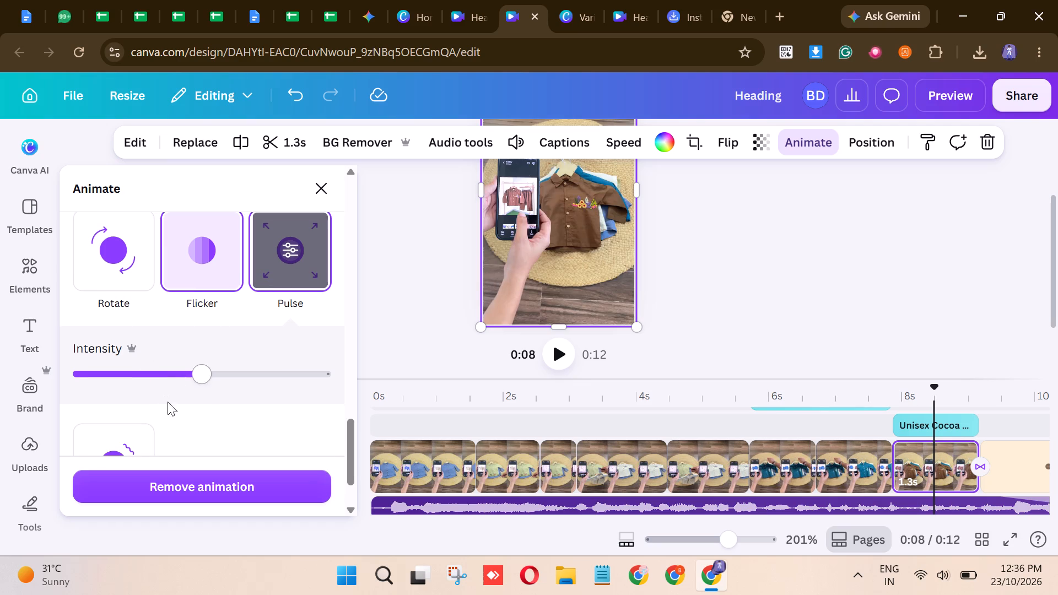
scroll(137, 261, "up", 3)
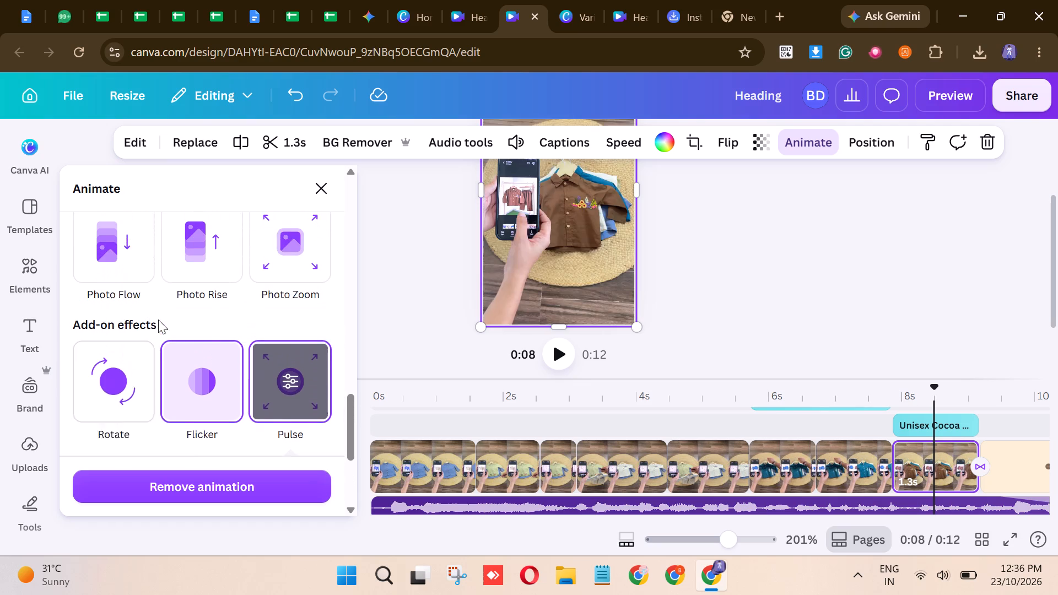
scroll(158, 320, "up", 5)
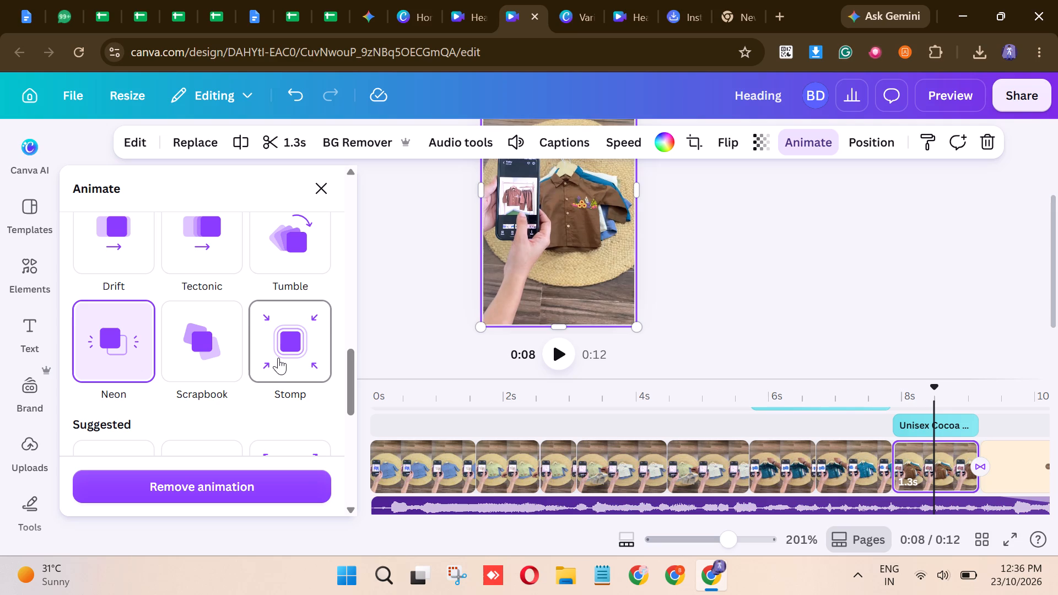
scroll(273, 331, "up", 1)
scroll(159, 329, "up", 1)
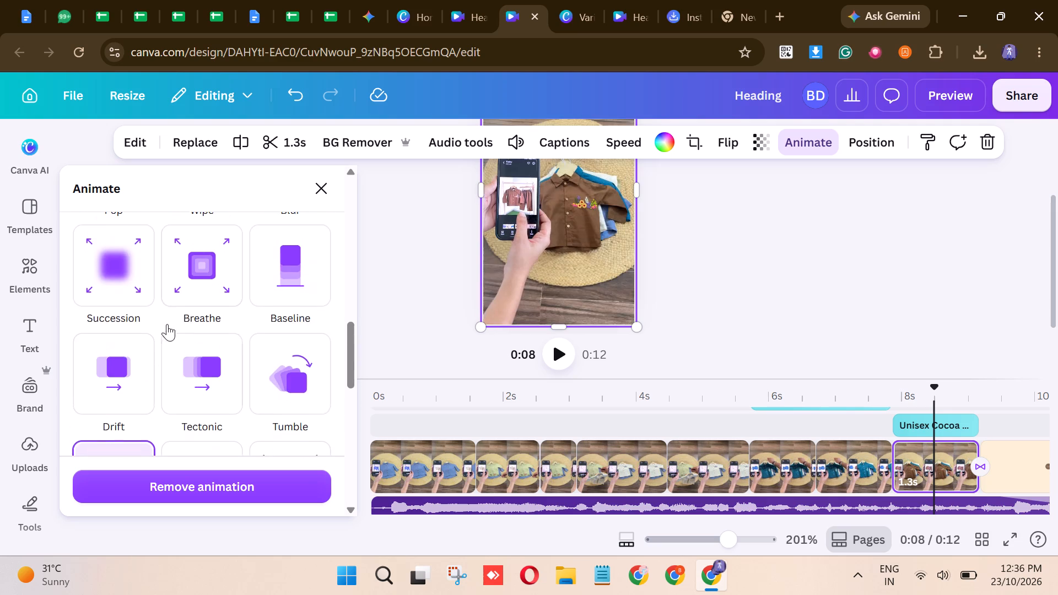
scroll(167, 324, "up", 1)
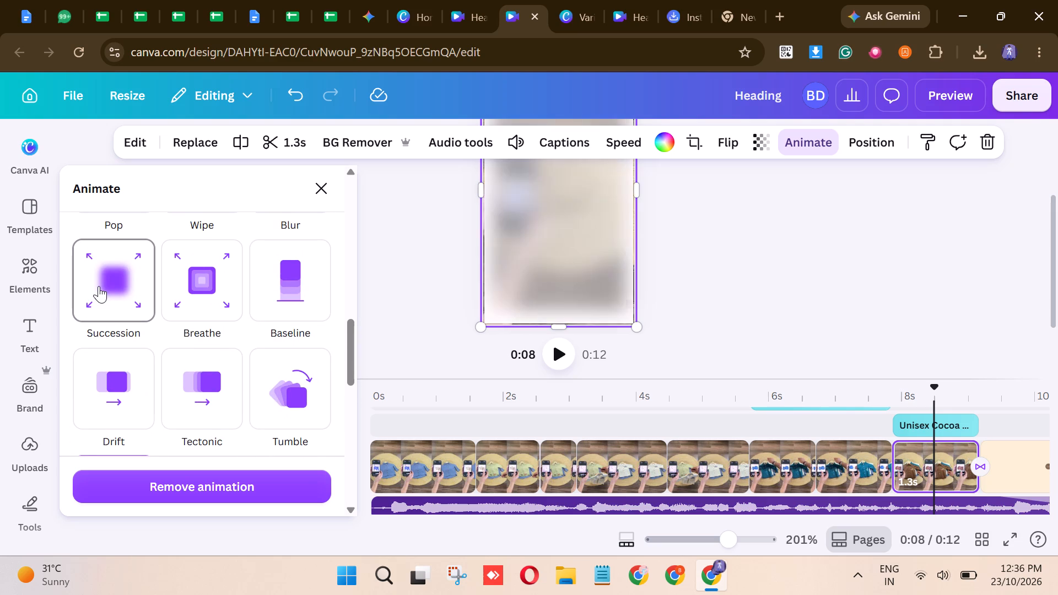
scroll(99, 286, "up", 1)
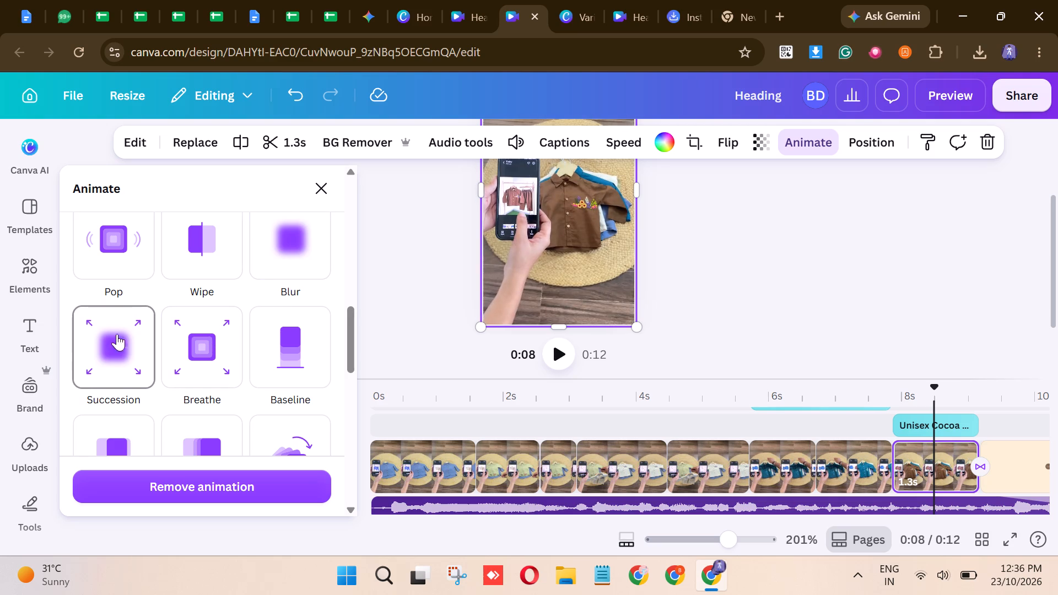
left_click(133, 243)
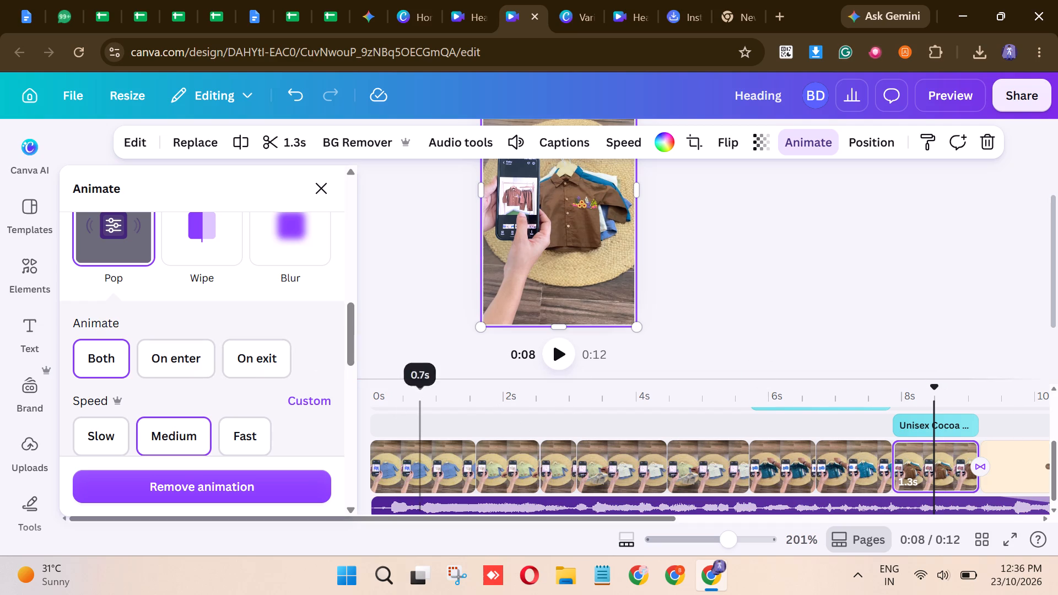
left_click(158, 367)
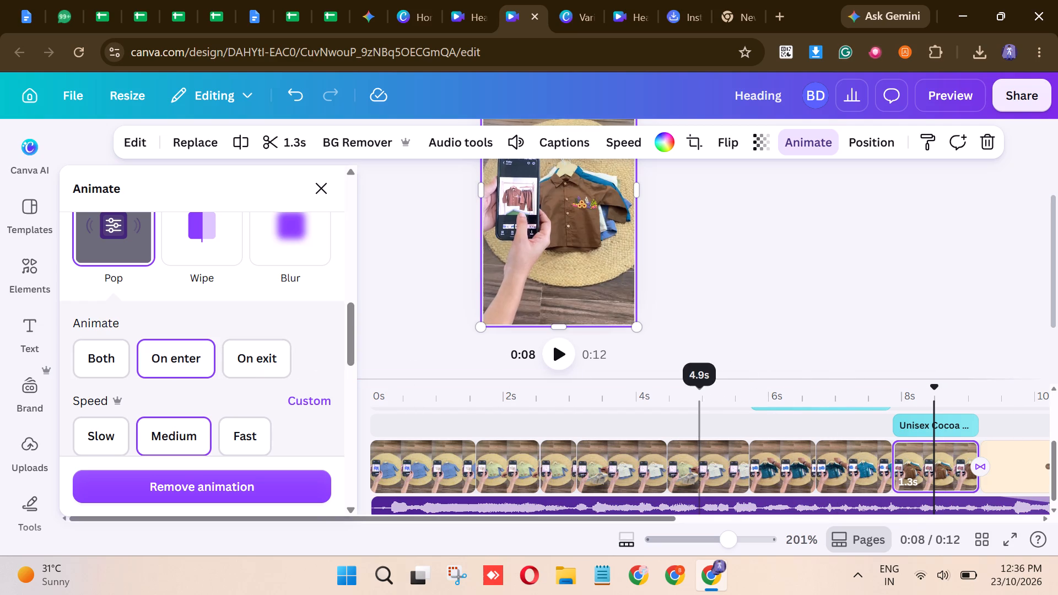
Play the timeline from 4.9 s into the Shop Now end card to review the brown-shirt clip's Pop animation.
left_click(699, 394)
left_click(547, 348)
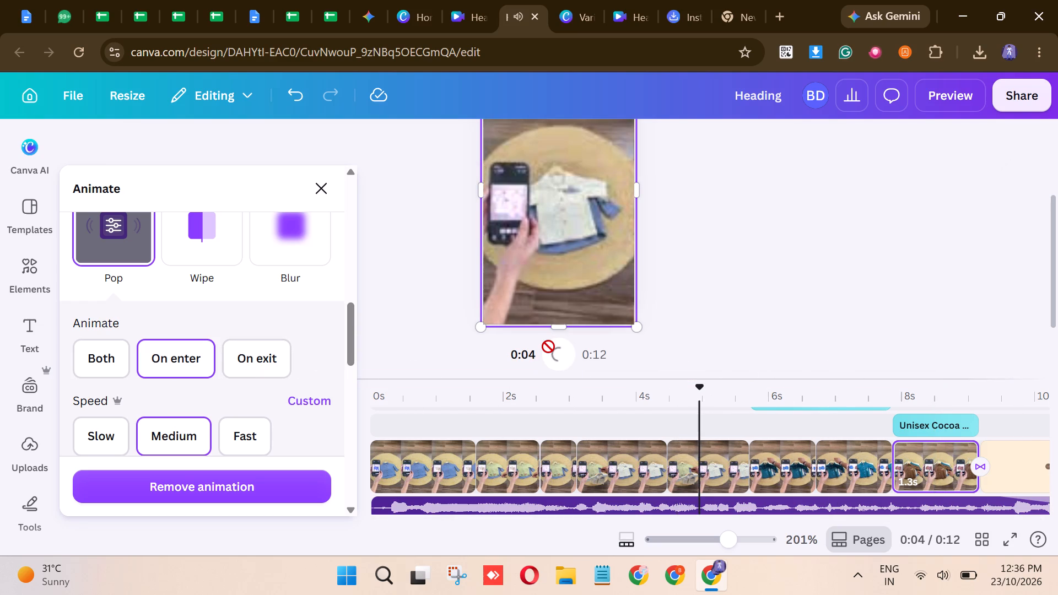
double_click(553, 357)
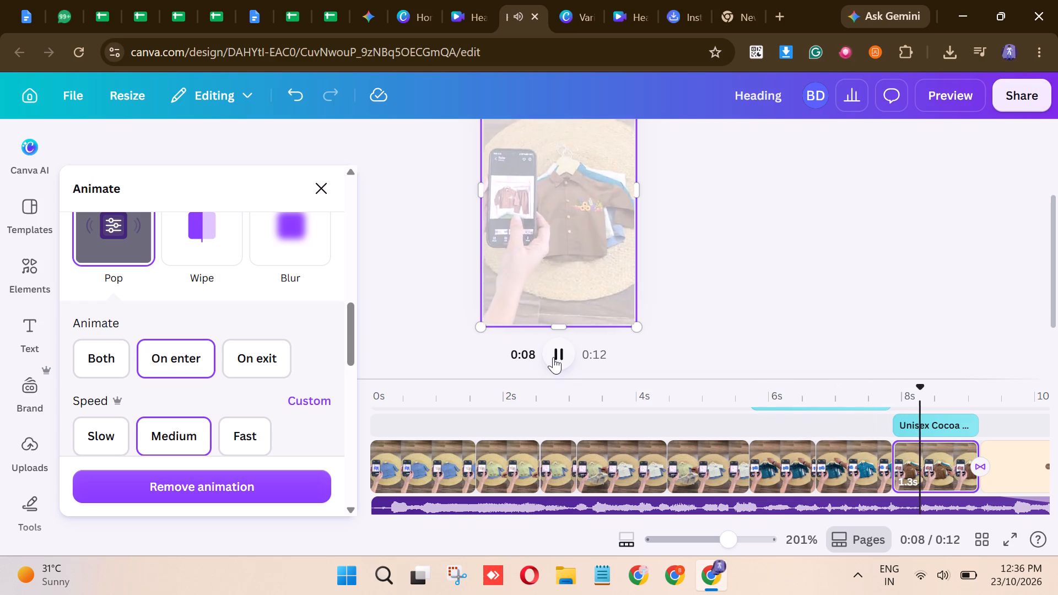
left_click(553, 357)
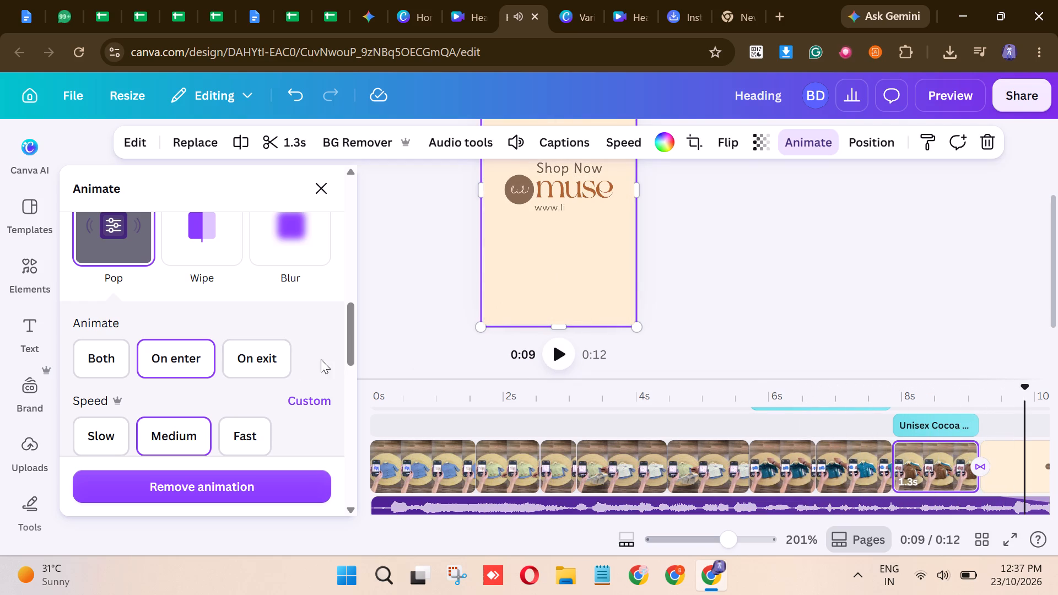
Replace the 1.3 s brown-shirt clip's Pop animation with Succession, playing on enter only.
scroll(219, 311, "down", 4)
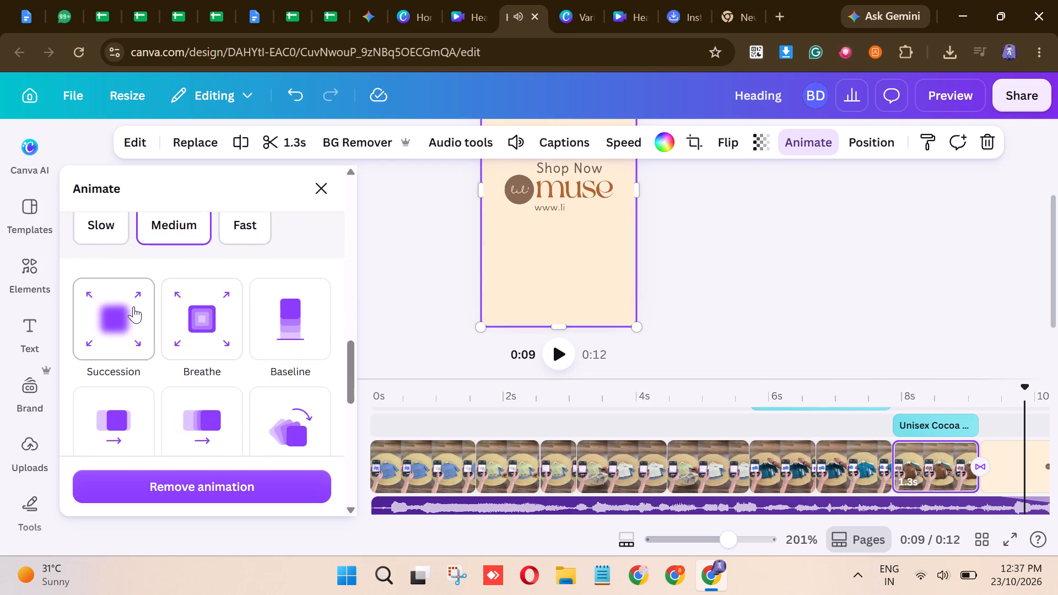
left_click(133, 306)
left_click(161, 293)
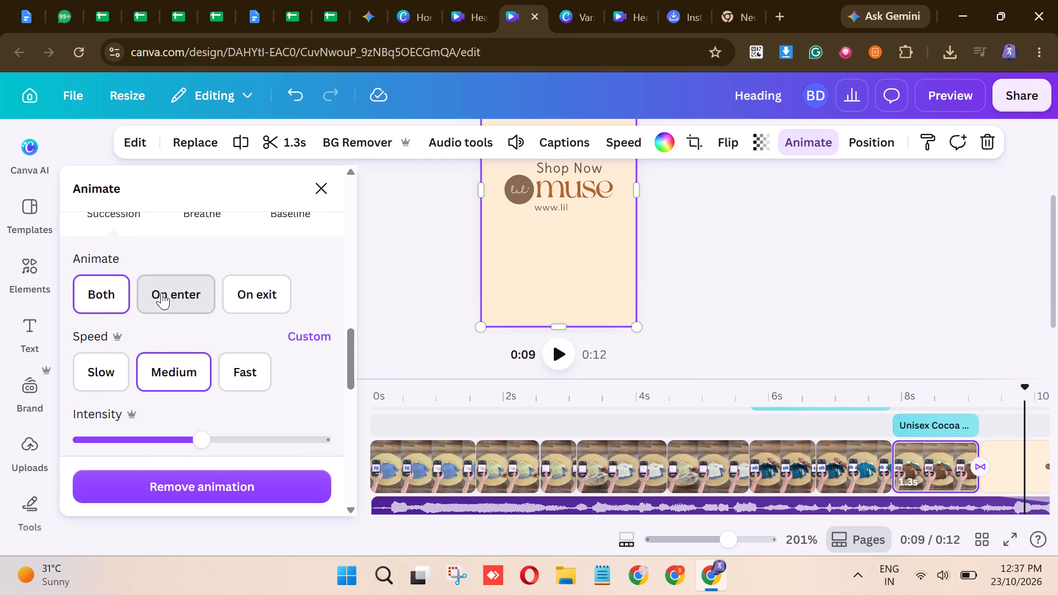